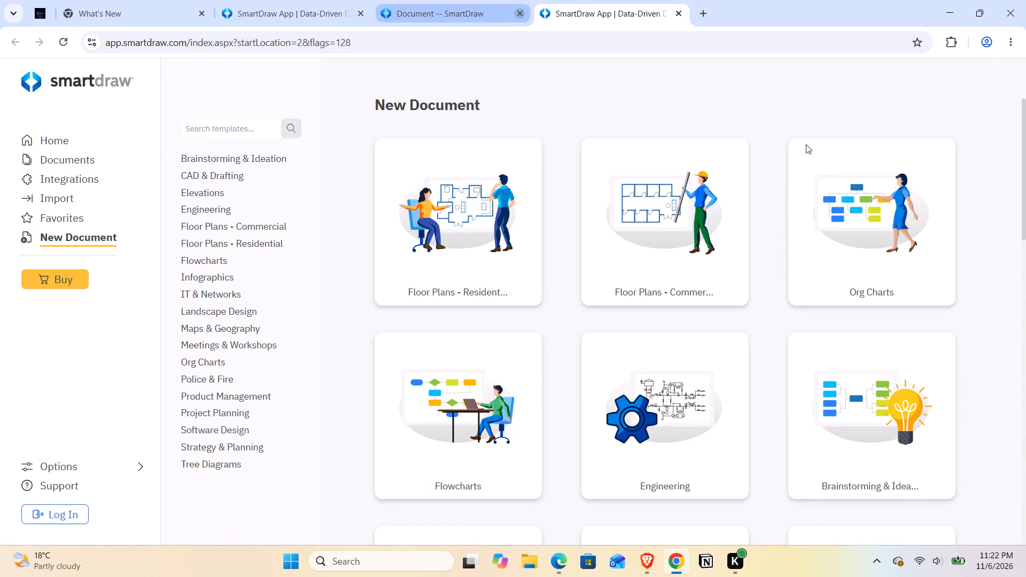
Close the old document's browser tab and create a new document from the Residential Floor Plan template.
{"action": "left_click", "coordinate": [519, 17]}
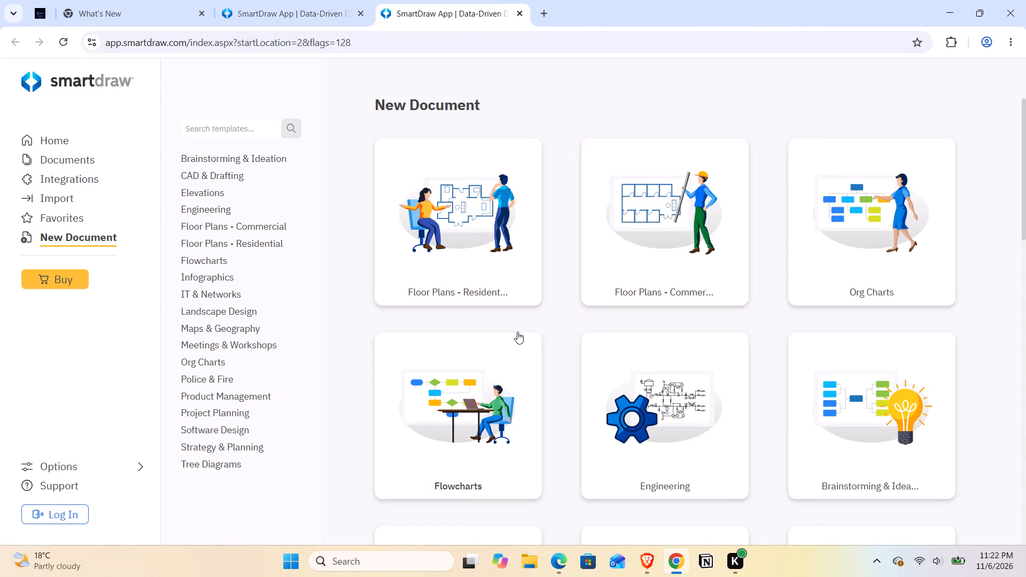
{"action": "scroll", "coordinate": [448, 300], "scroll_direction": "down", "scroll_amount": 2}
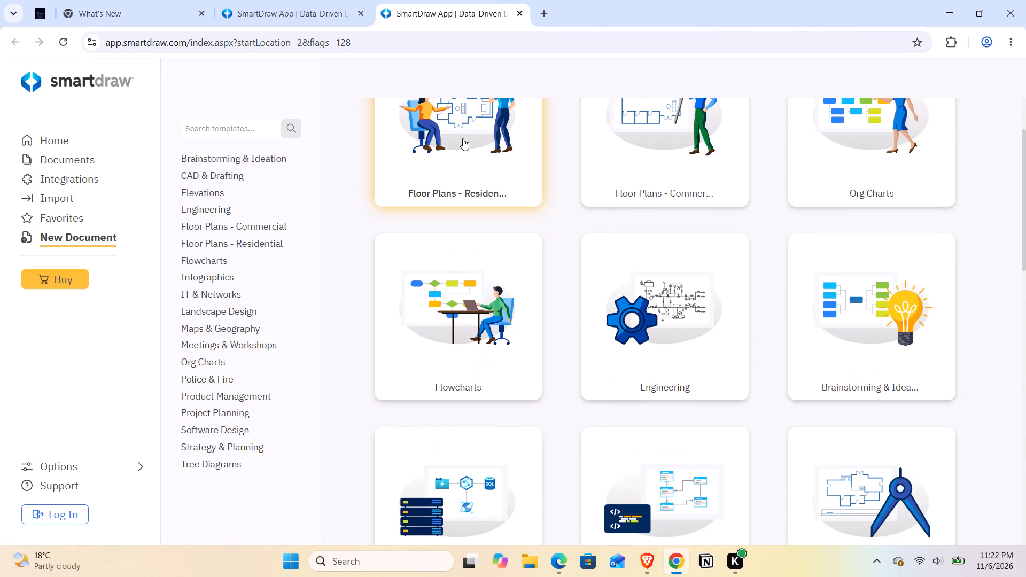
{"action": "left_click", "coordinate": [463, 135]}
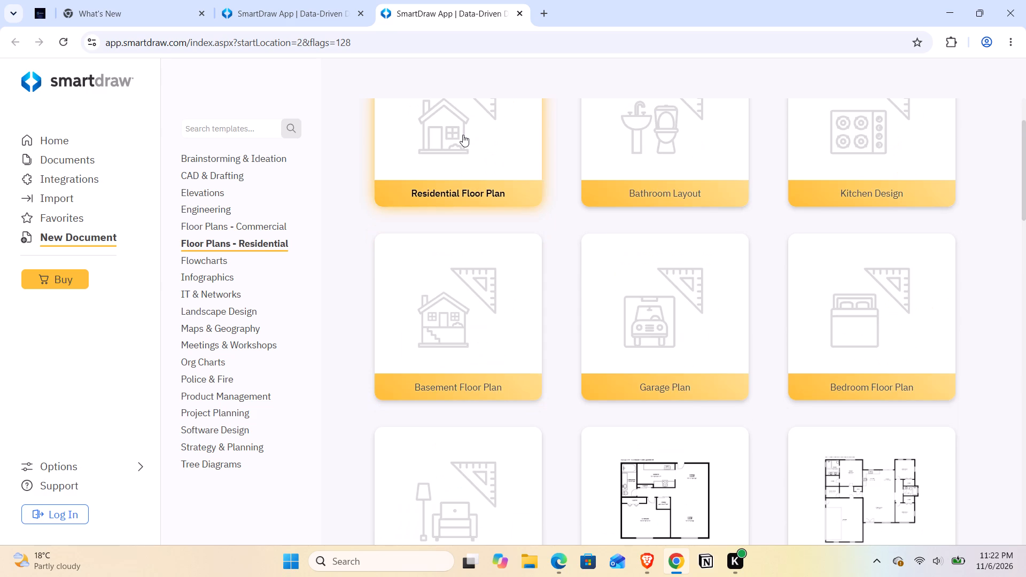
{"action": "scroll", "coordinate": [465, 272], "scroll_direction": "up", "scroll_amount": 2}
{"action": "left_click", "coordinate": [471, 209]}
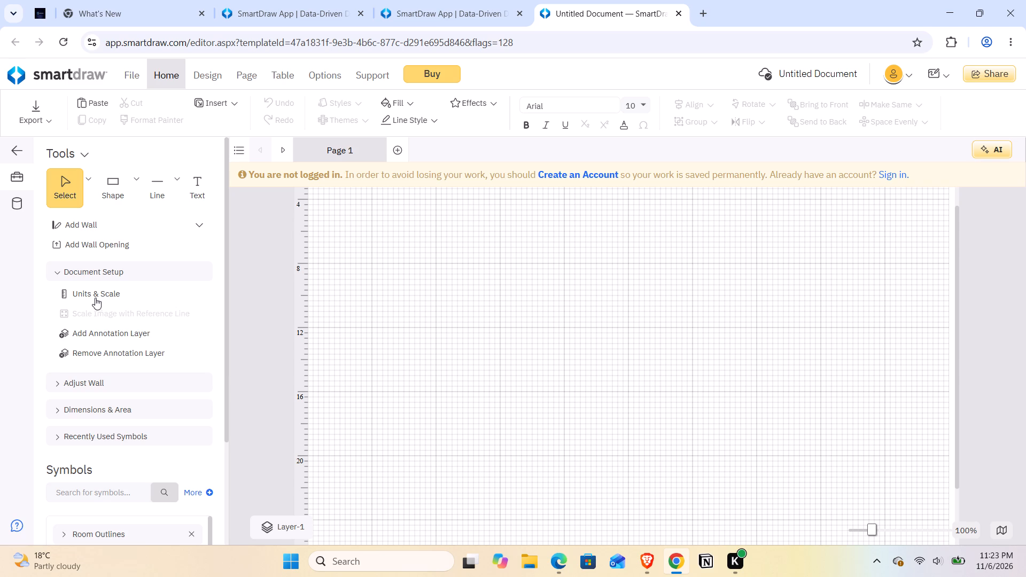
Draw the plan's horizontal upper wall, about 20' 2" long, near the 4' ruler mark.
{"action": "scroll", "coordinate": [92, 275], "scroll_direction": "up", "scroll_amount": 1}
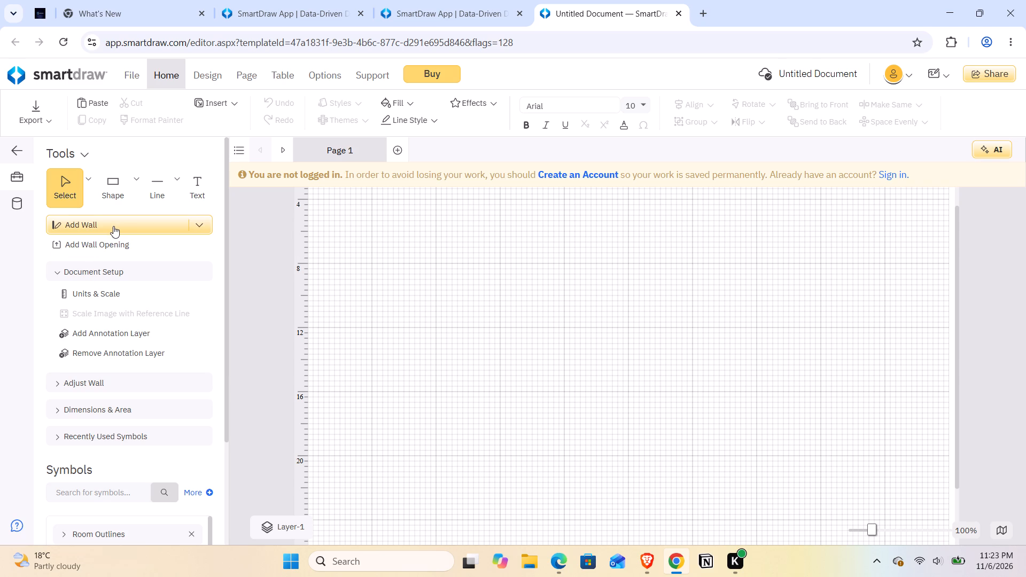
{"action": "left_click", "coordinate": [113, 225]}
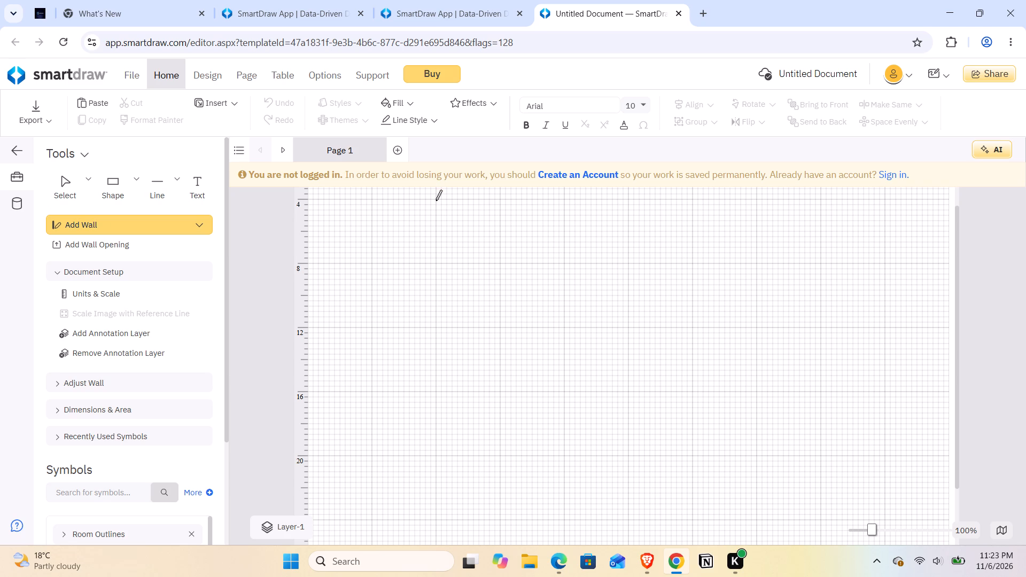
{"action": "left_click_drag", "start_coordinate": [436, 199], "coordinate": [471, 204]}
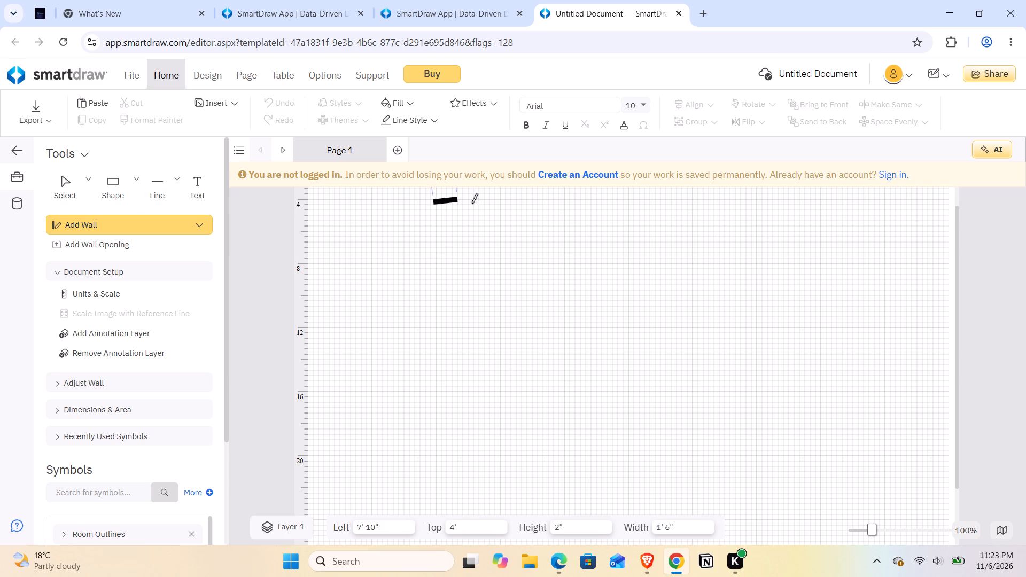
{"action": "left_click_drag", "start_coordinate": [471, 204], "coordinate": [684, 196]}
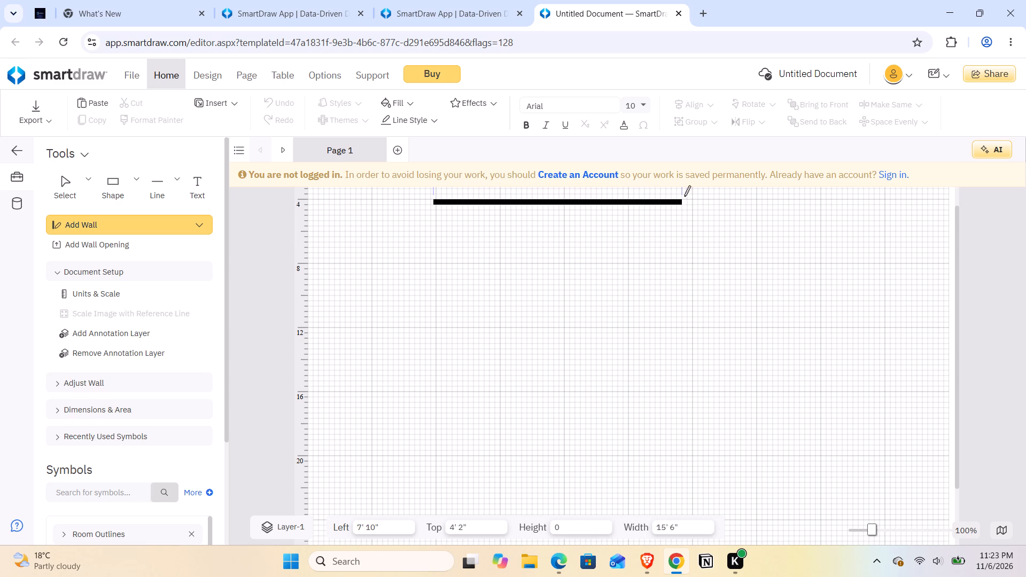
{"action": "left_click_drag", "start_coordinate": [684, 196], "coordinate": [751, 200]}
{"action": "left_click_drag", "start_coordinate": [751, 200], "coordinate": [757, 200]}
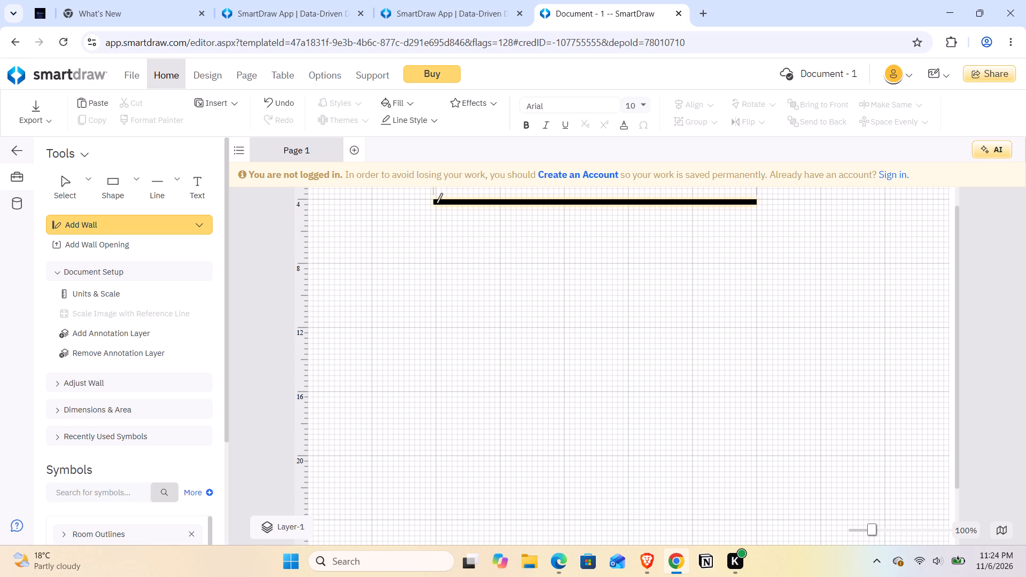
Draw a vertical wall about 15' 10" long down from the upper wall's left end.
{"action": "left_click_drag", "start_coordinate": [436, 204], "coordinate": [439, 250]}
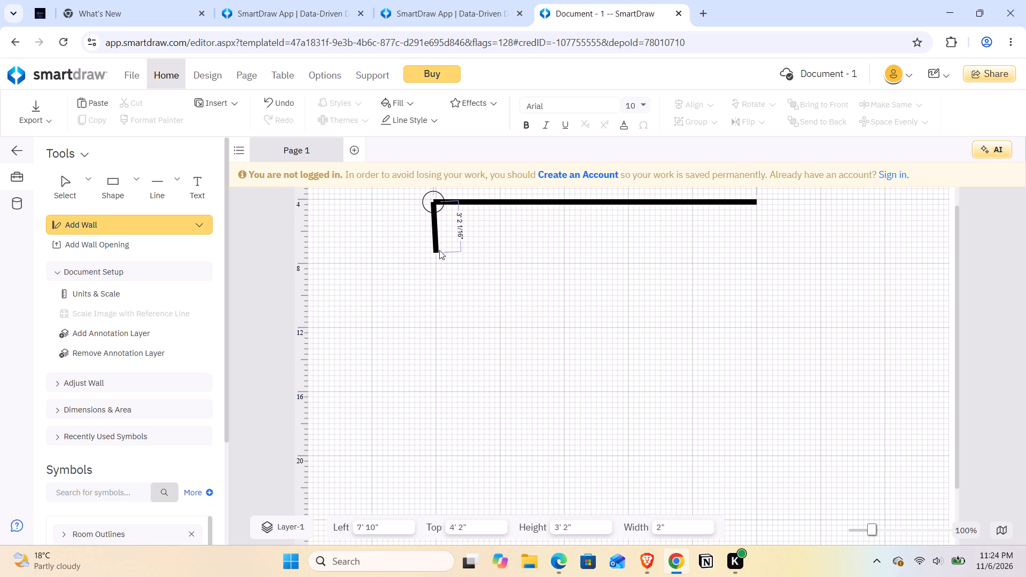
{"action": "left_click_drag", "start_coordinate": [439, 250], "coordinate": [438, 308]}
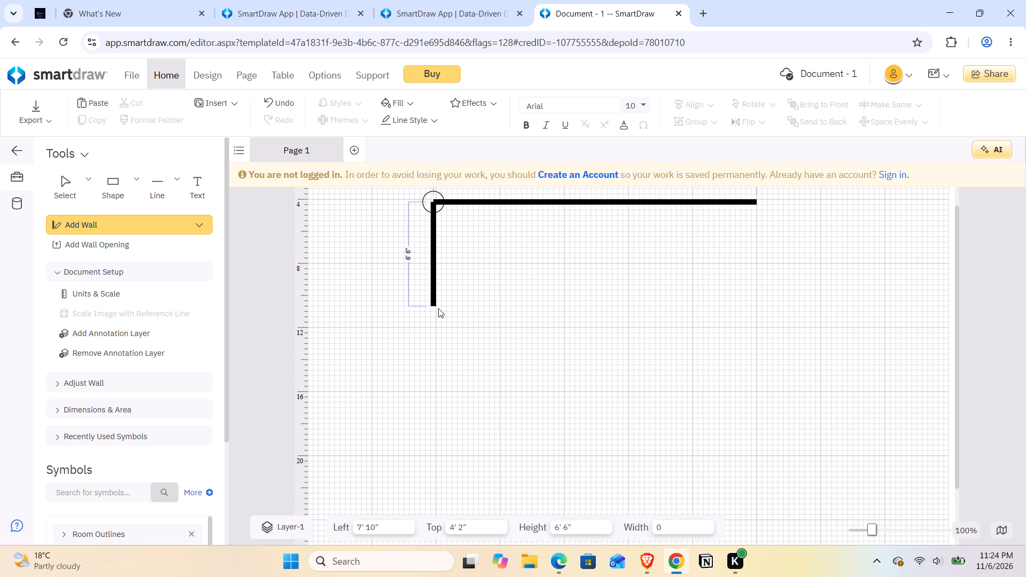
{"action": "left_click_drag", "start_coordinate": [438, 308], "coordinate": [441, 379]}
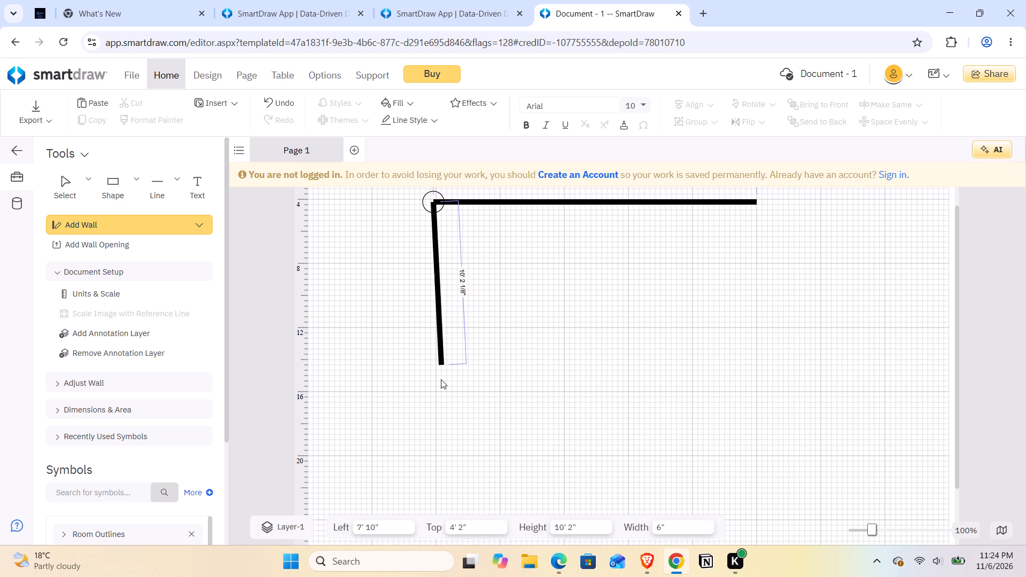
{"action": "left_click_drag", "start_coordinate": [441, 379], "coordinate": [433, 412]}
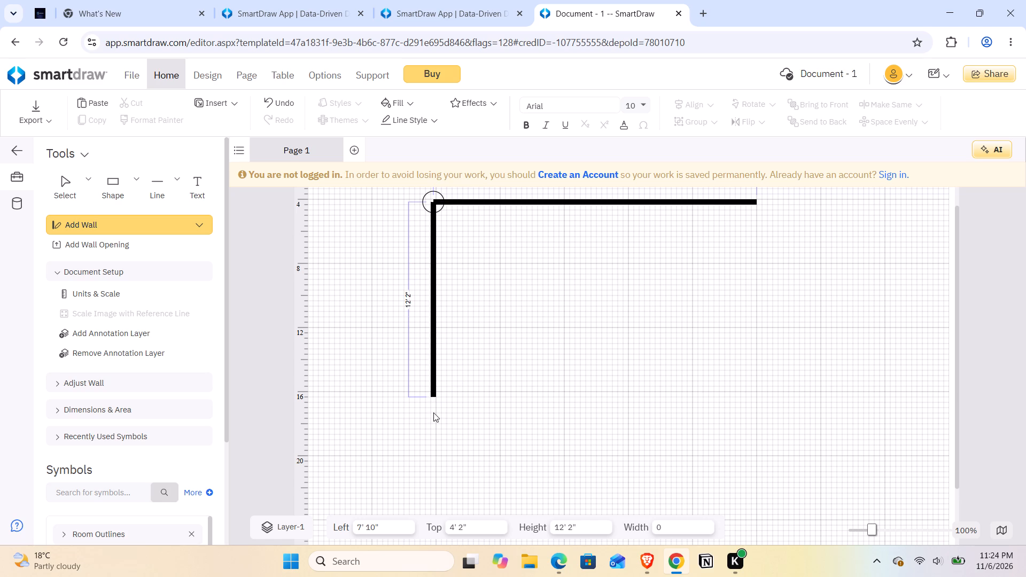
{"action": "left_click_drag", "start_coordinate": [433, 412], "coordinate": [441, 456]}
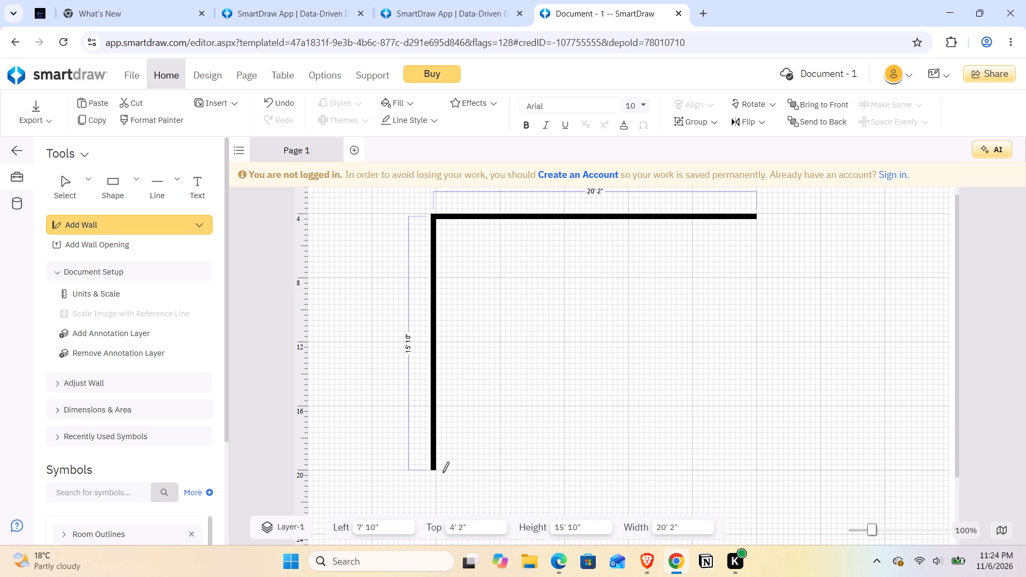
Draw the plan's lower wall, about 28' 2" long, rightward from the bottom end of the left wall.
{"action": "left_click_drag", "start_coordinate": [432, 471], "coordinate": [544, 471]}
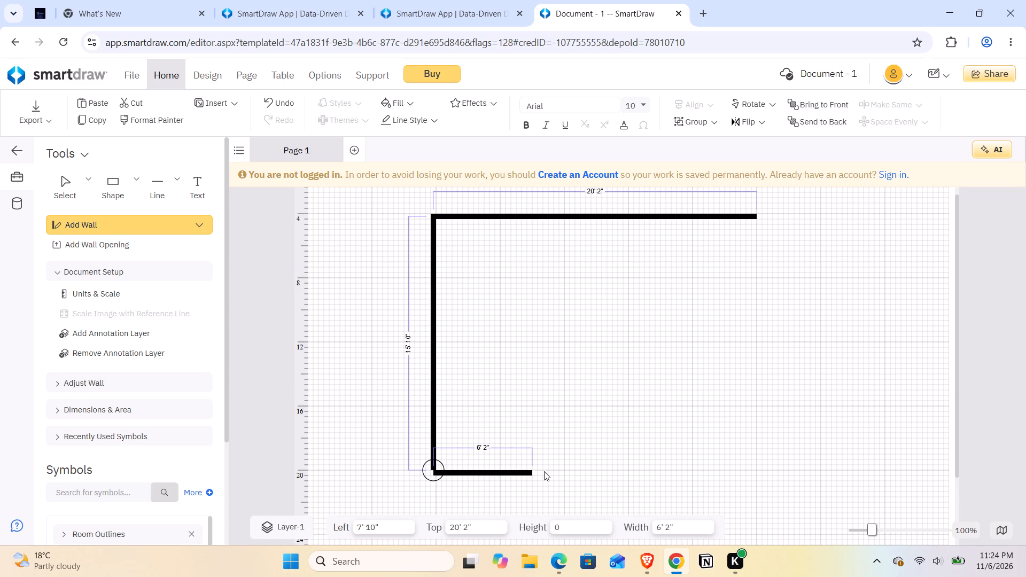
{"action": "left_click_drag", "start_coordinate": [544, 471], "coordinate": [871, 481]}
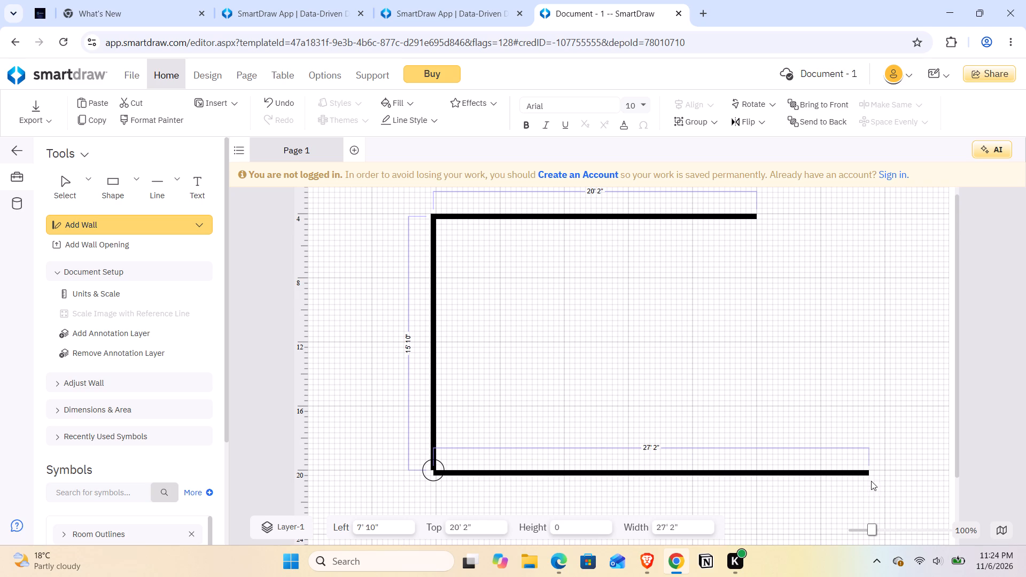
{"action": "left_click_drag", "start_coordinate": [871, 481], "coordinate": [885, 473]}
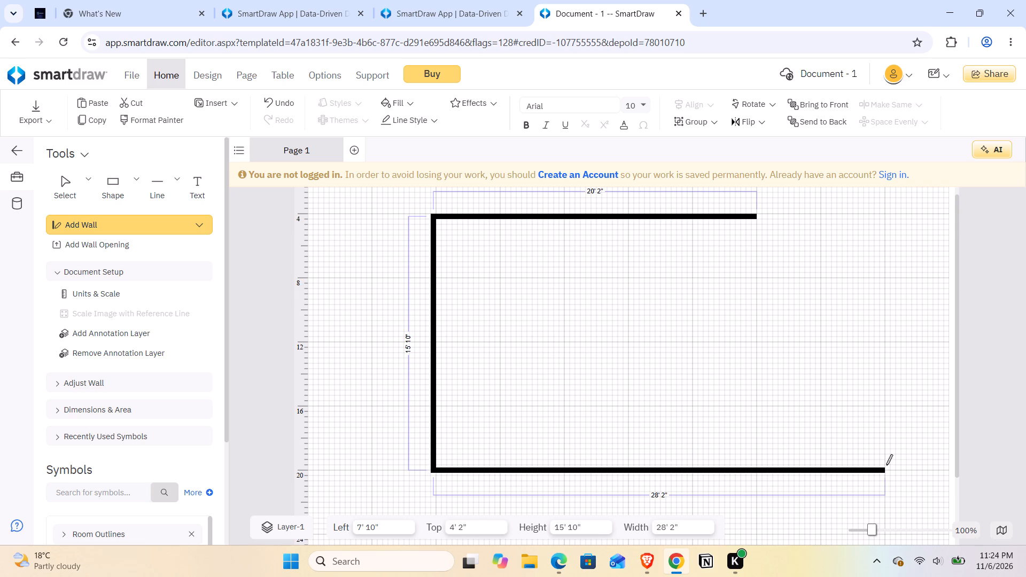
Draw a vertical wall about 8' 2" long up from the right end of the lower wall.
{"action": "left_click_drag", "start_coordinate": [882, 469], "coordinate": [874, 392]}
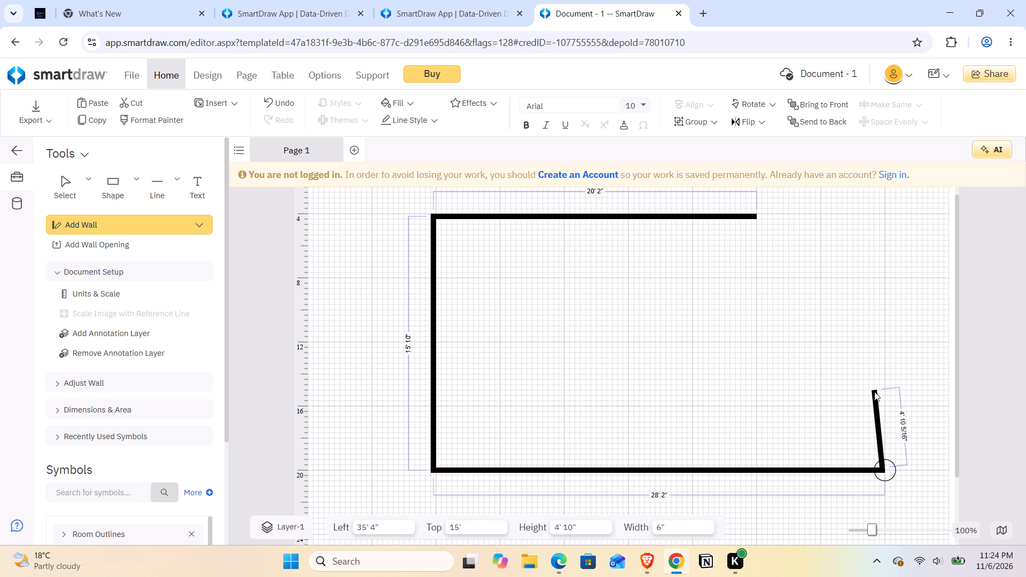
{"action": "left_click_drag", "start_coordinate": [874, 392], "coordinate": [893, 354]}
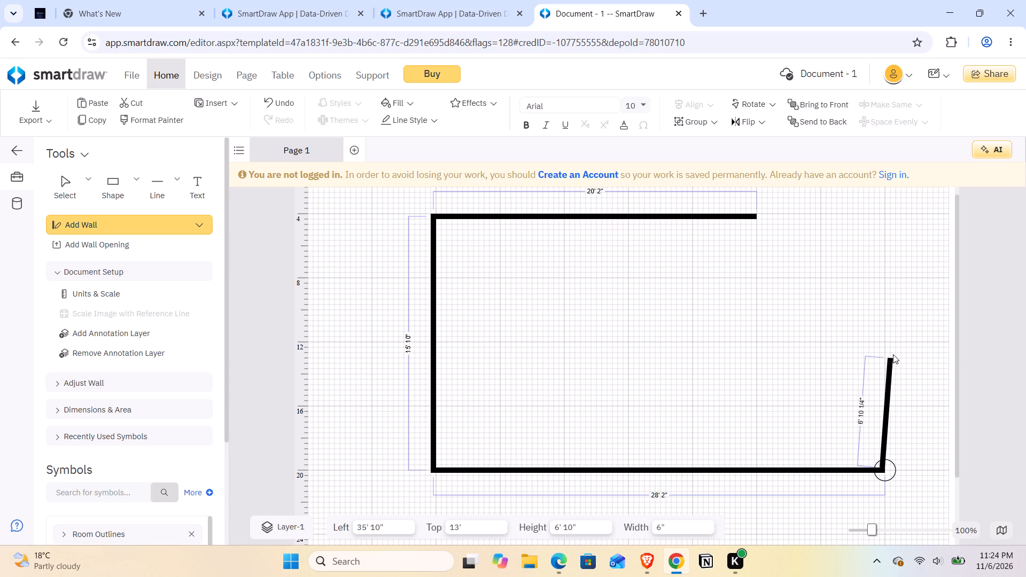
{"action": "left_click_drag", "start_coordinate": [893, 354], "coordinate": [885, 338]}
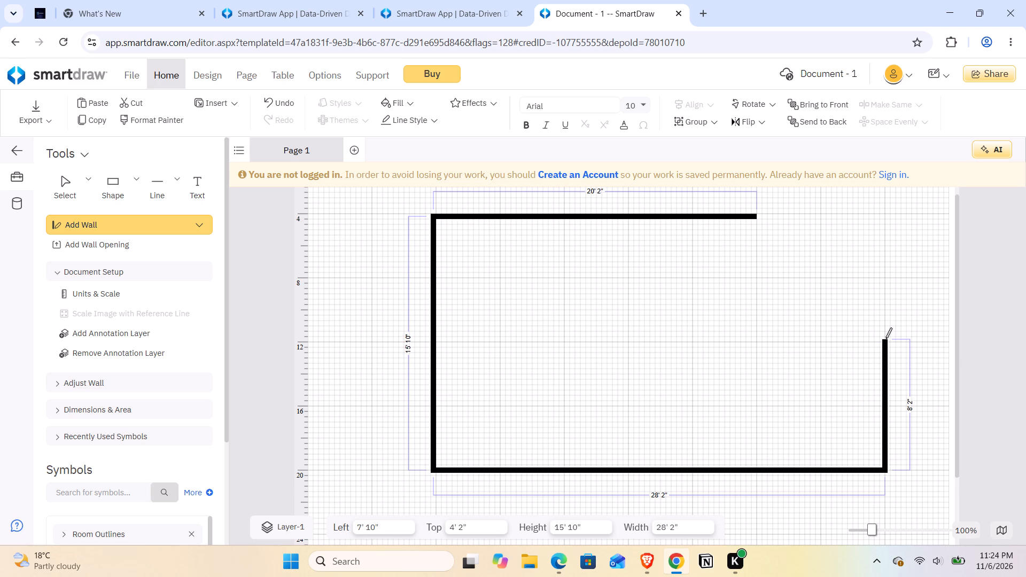
Extend the upper wall rightward with another wall segment about 4' 2" long.
{"action": "left_click_drag", "start_coordinate": [756, 216], "coordinate": [829, 211]}
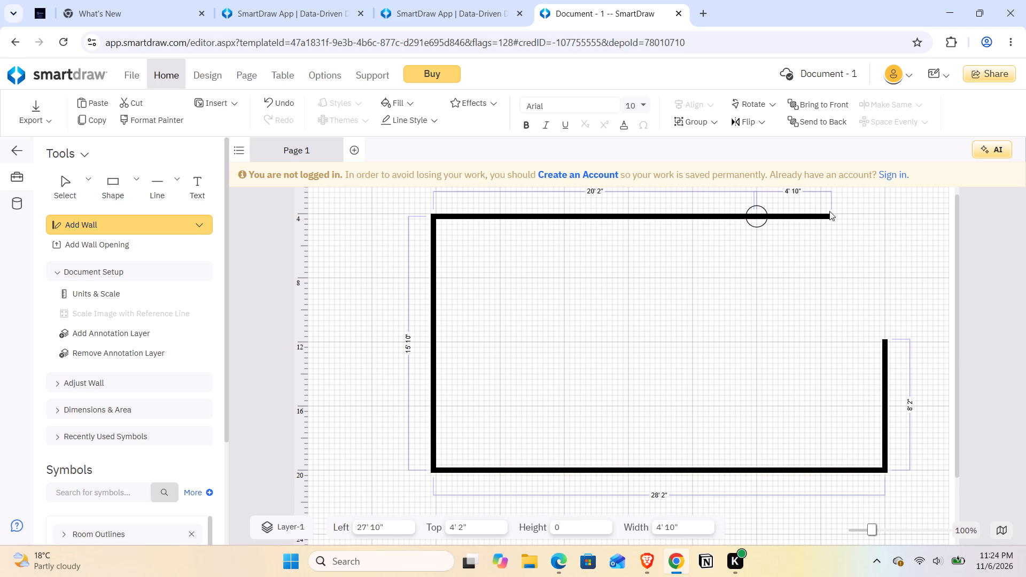
{"action": "left_click_drag", "start_coordinate": [829, 211], "coordinate": [831, 216]}
{"action": "left_click_drag", "start_coordinate": [831, 216], "coordinate": [822, 216]}
{"action": "left_click_drag", "start_coordinate": [822, 216], "coordinate": [822, 217]}
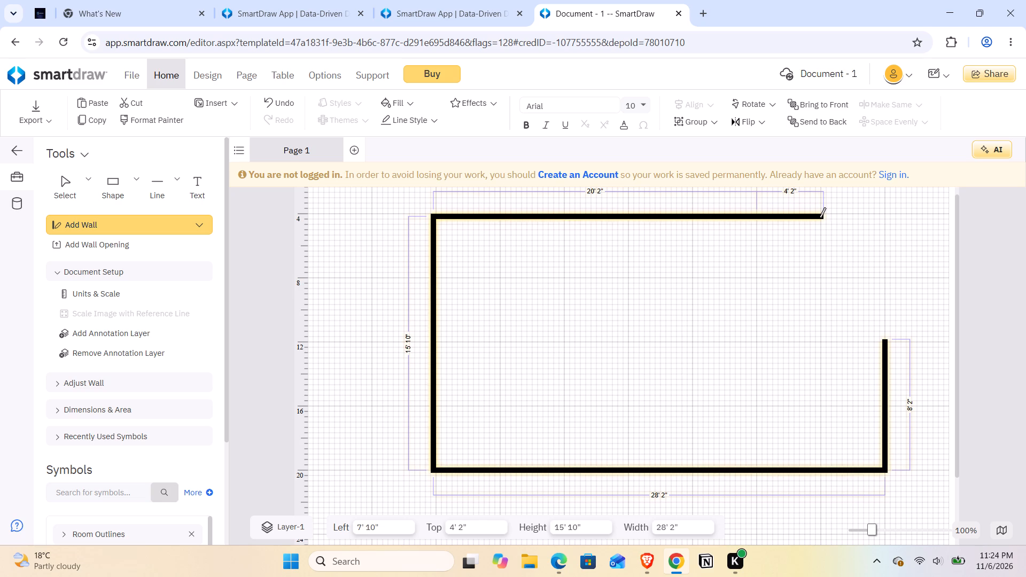
Draw a vertical wall about 7' 10" long down from the upper wall's right end.
{"action": "left_click_drag", "start_coordinate": [819, 218], "coordinate": [819, 229]}
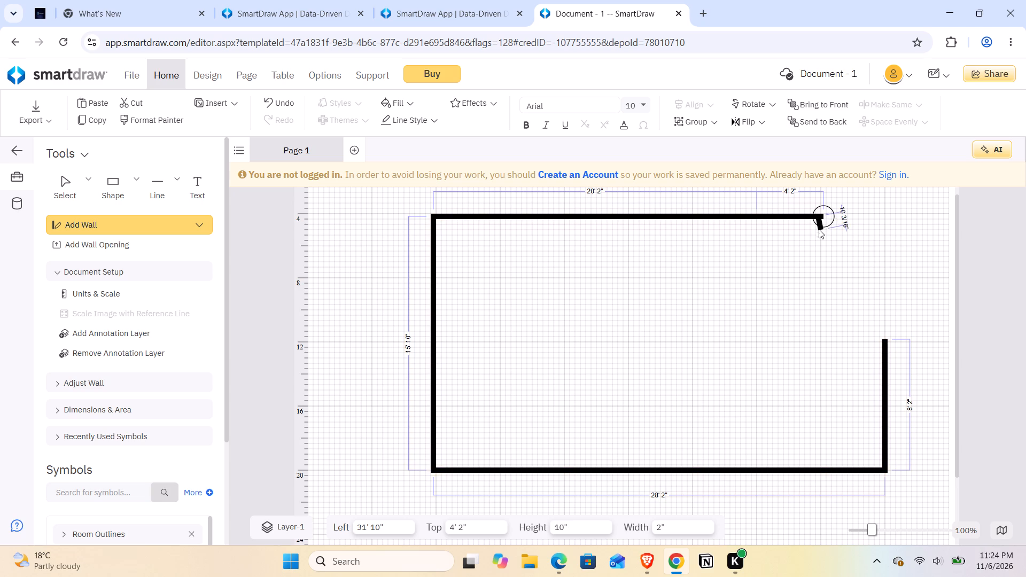
{"action": "left_click_drag", "start_coordinate": [819, 229], "coordinate": [822, 312]}
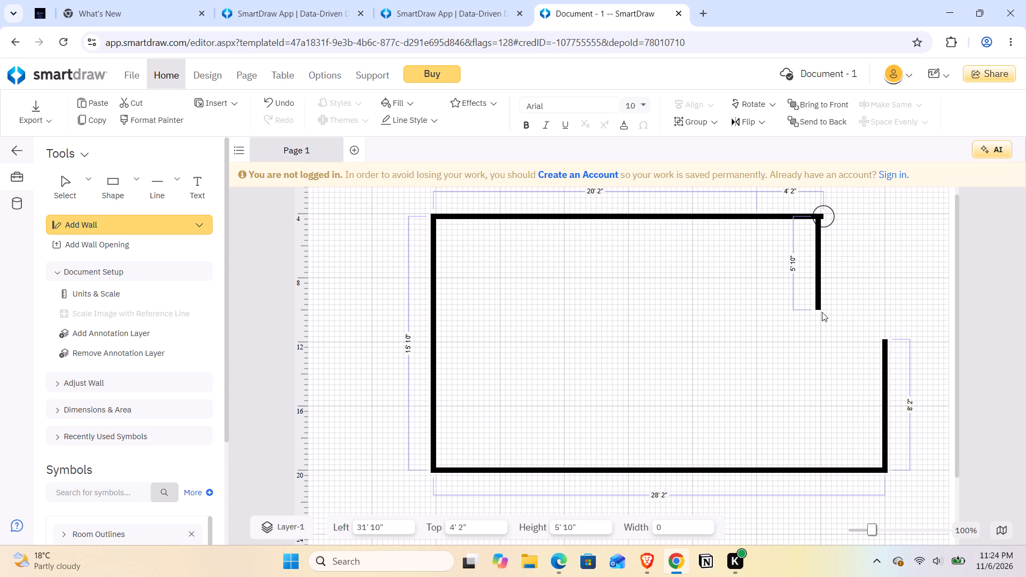
{"action": "left_click_drag", "start_coordinate": [822, 312], "coordinate": [820, 341]}
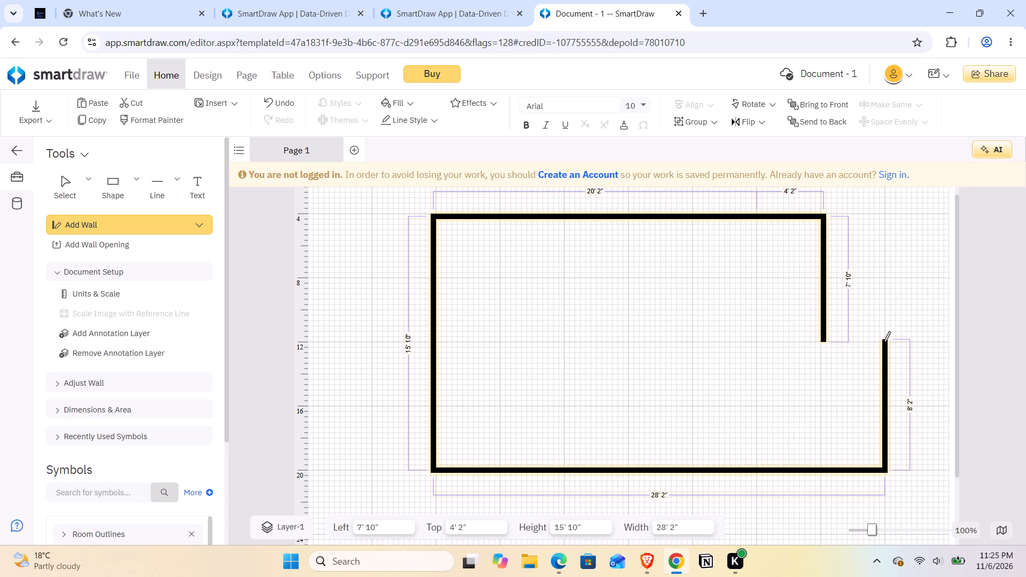
Close the outline with a short wall about 3' 9" long joining the free ends of the two right-hand vertical walls.
{"action": "left_click_drag", "start_coordinate": [884, 340], "coordinate": [870, 340]}
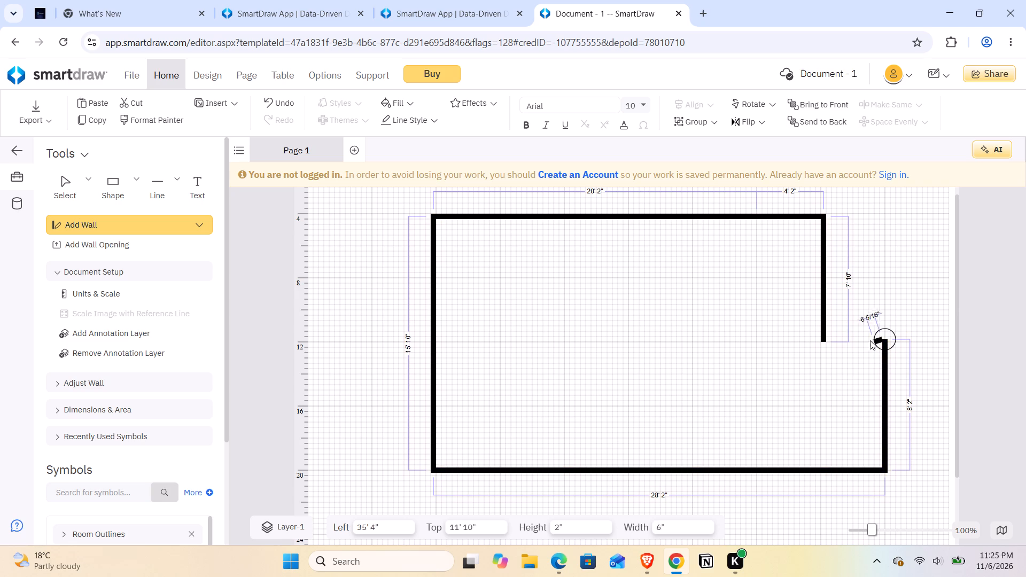
{"action": "left_click_drag", "start_coordinate": [870, 340], "coordinate": [824, 341]}
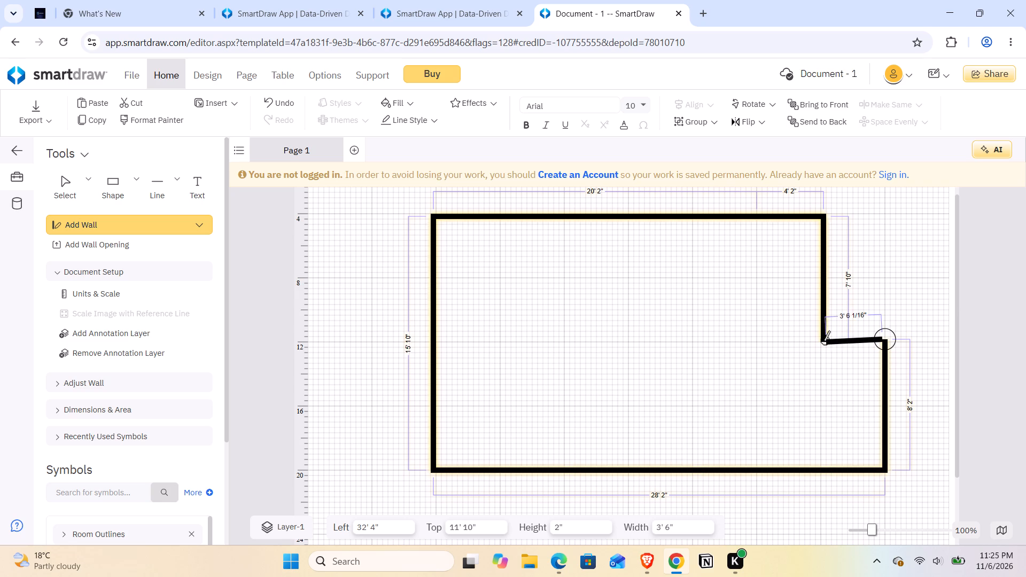
{"action": "left_click_drag", "start_coordinate": [824, 341], "coordinate": [820, 341]}
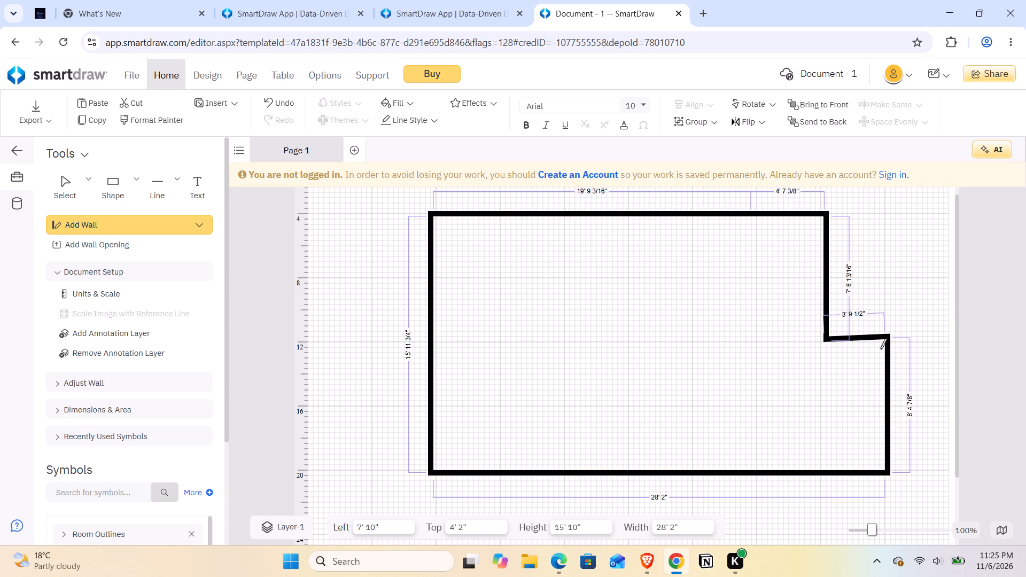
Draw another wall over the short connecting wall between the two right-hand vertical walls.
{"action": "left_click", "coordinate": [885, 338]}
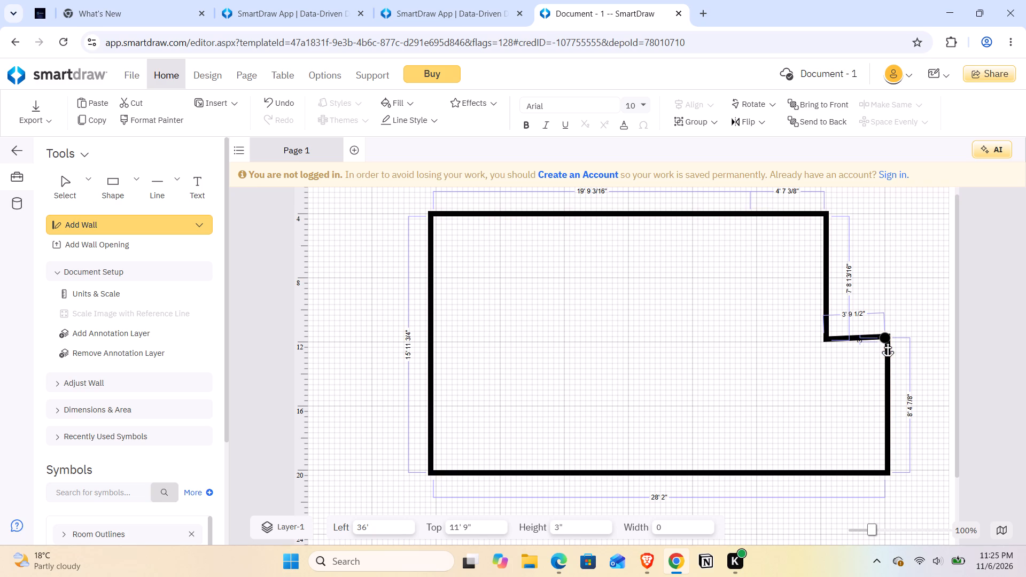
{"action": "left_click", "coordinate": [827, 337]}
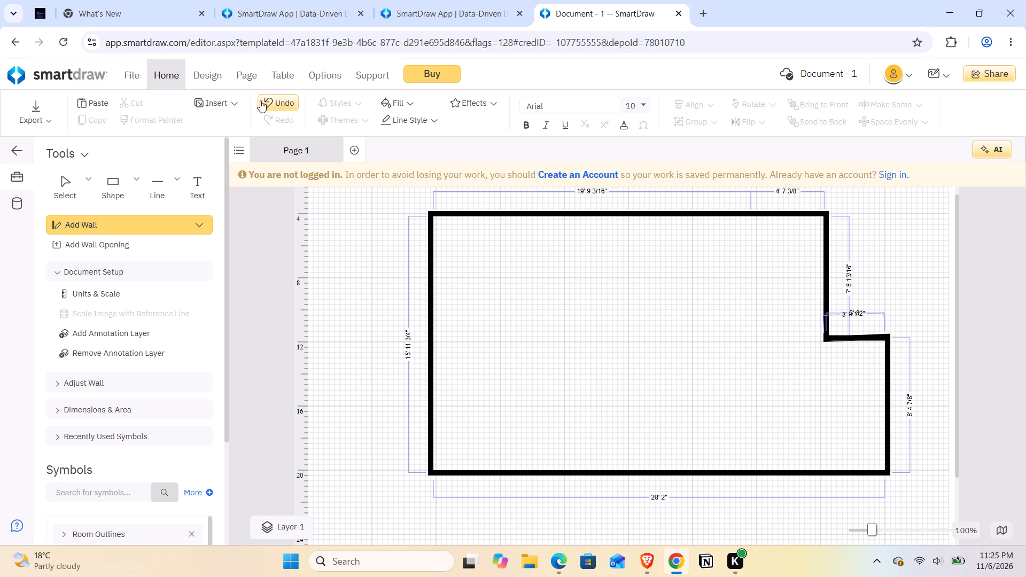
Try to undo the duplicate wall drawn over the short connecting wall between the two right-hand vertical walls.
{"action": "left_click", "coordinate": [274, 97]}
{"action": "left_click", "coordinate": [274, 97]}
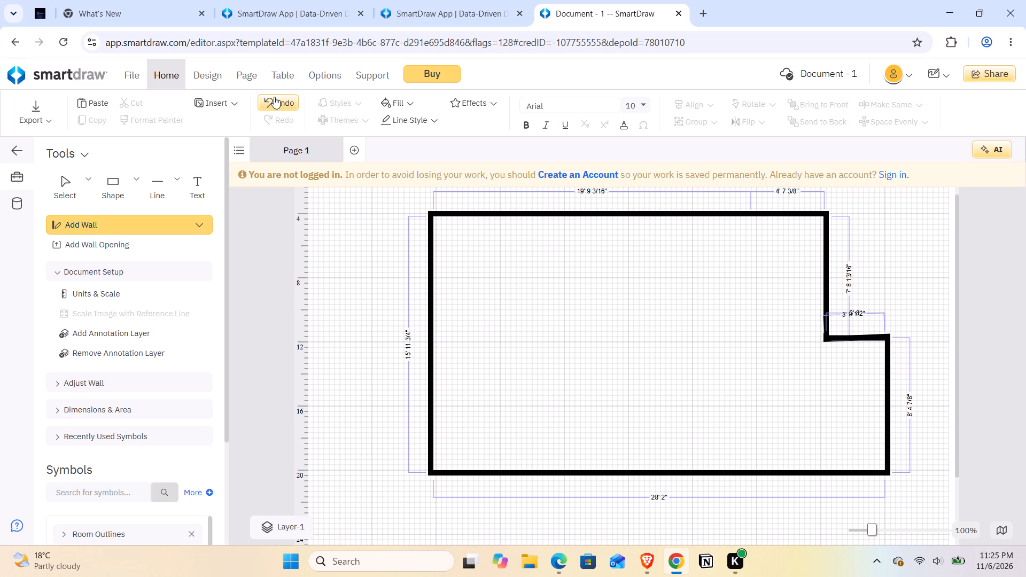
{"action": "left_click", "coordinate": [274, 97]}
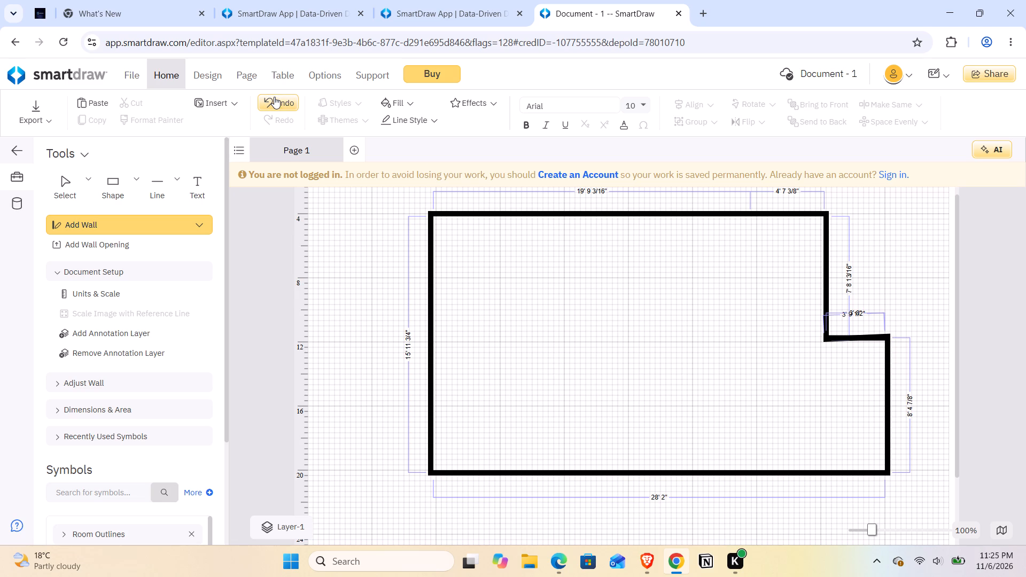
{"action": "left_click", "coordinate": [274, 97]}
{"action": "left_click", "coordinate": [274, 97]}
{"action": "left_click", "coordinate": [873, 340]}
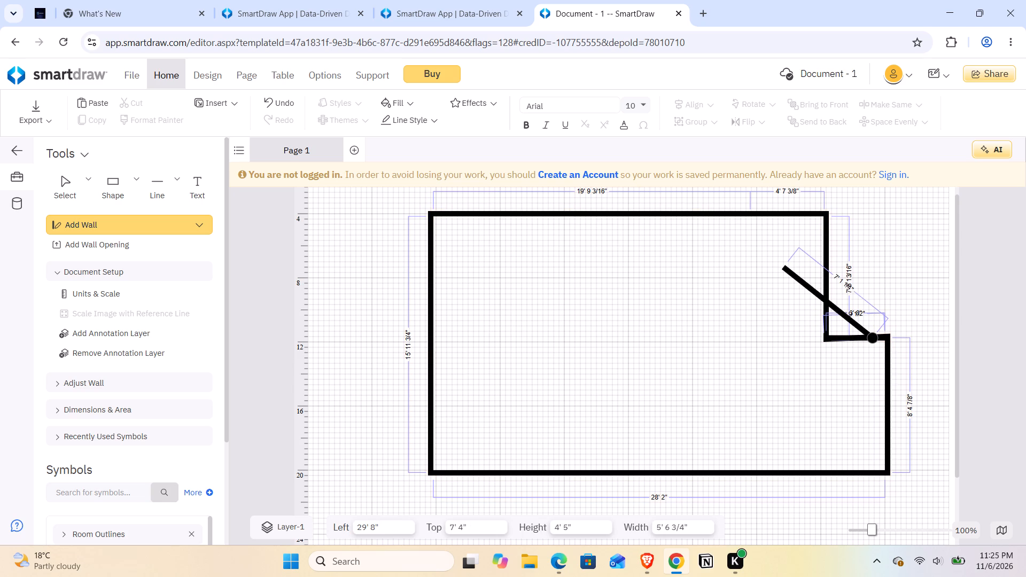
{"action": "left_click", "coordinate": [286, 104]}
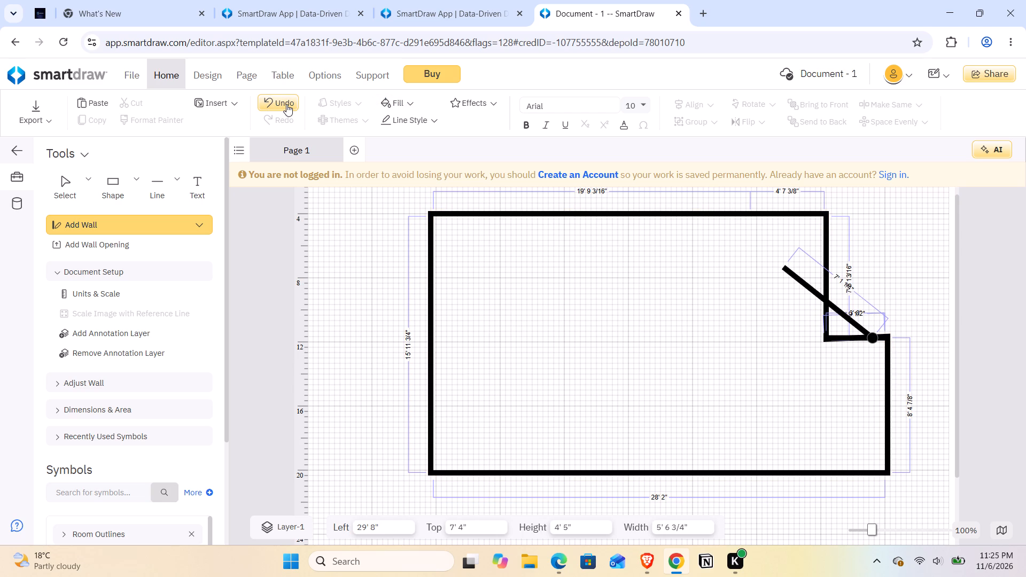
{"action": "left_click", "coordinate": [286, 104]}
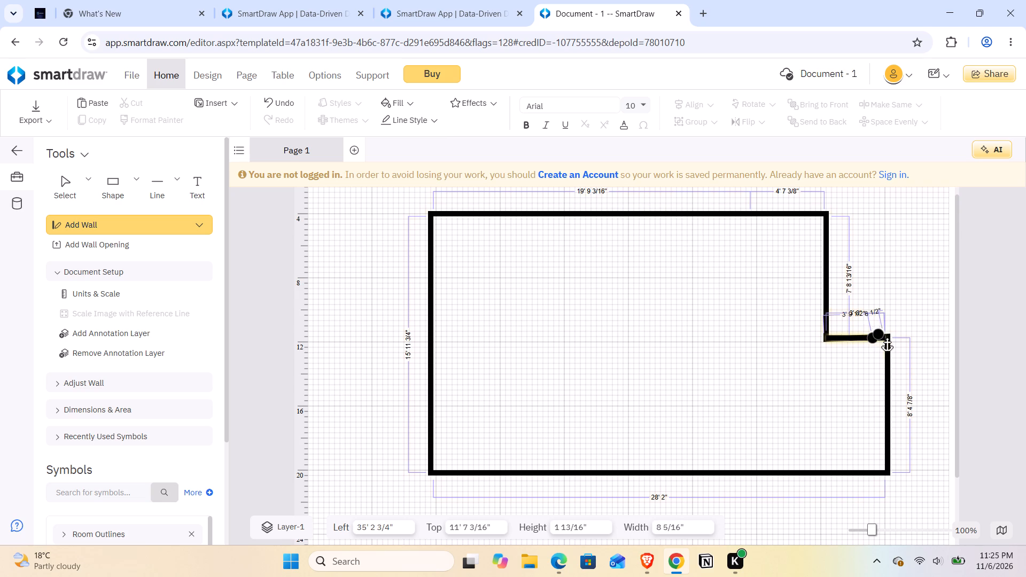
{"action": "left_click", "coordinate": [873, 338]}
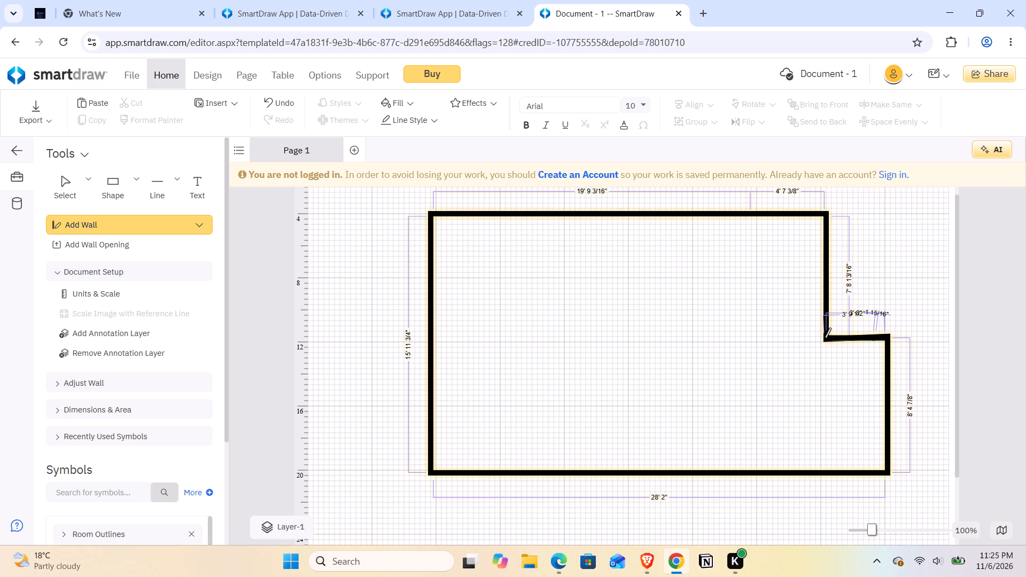
Draw a horizontal interior wall about 16' 6" long leftward from the outline's inner corner at the step.
{"action": "left_click_drag", "start_coordinate": [825, 338], "coordinate": [768, 338]}
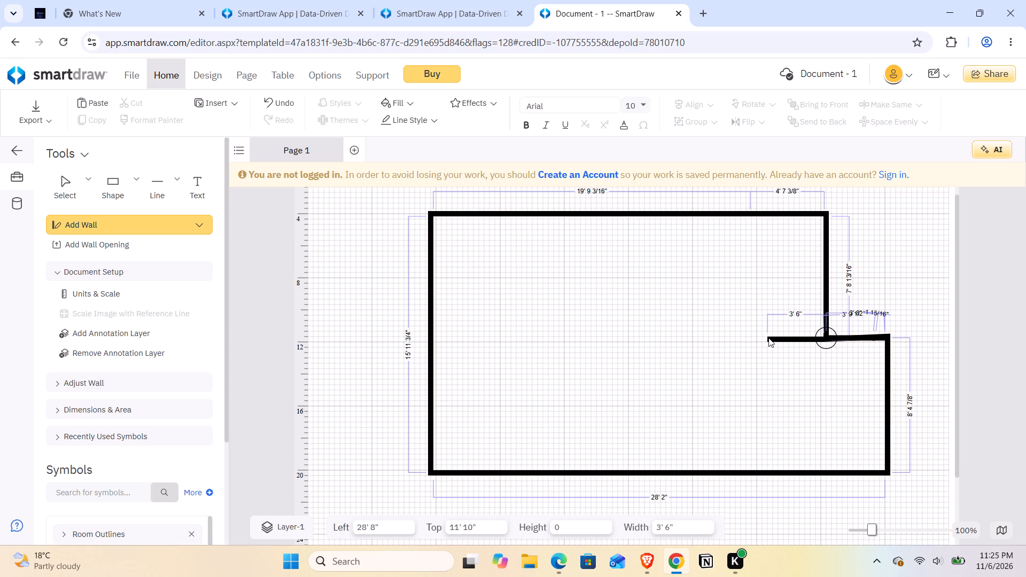
{"action": "left_click_drag", "start_coordinate": [768, 338], "coordinate": [768, 338]}
{"action": "left_click_drag", "start_coordinate": [768, 338], "coordinate": [588, 338]}
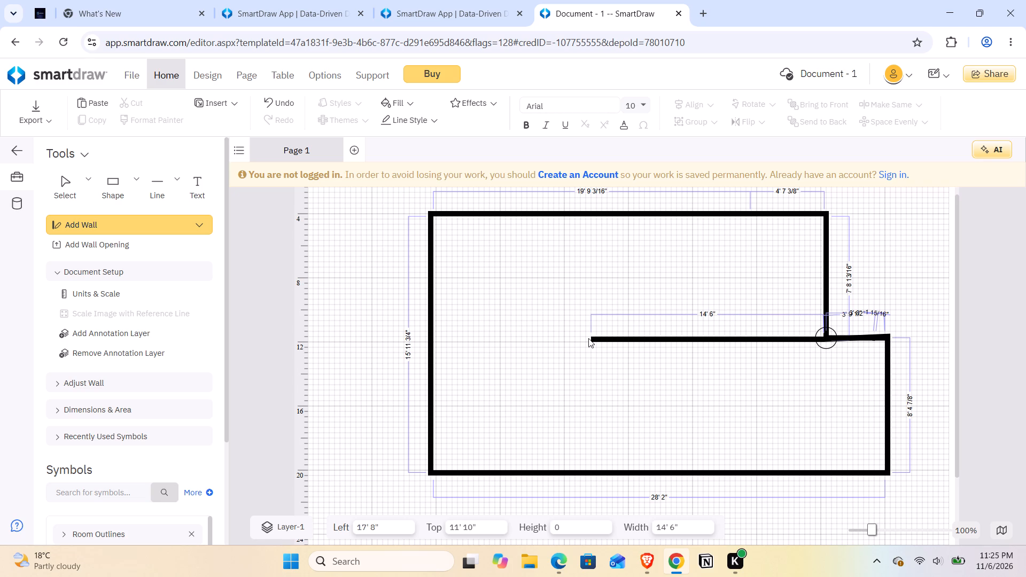
{"action": "left_click_drag", "start_coordinate": [588, 338], "coordinate": [556, 349]}
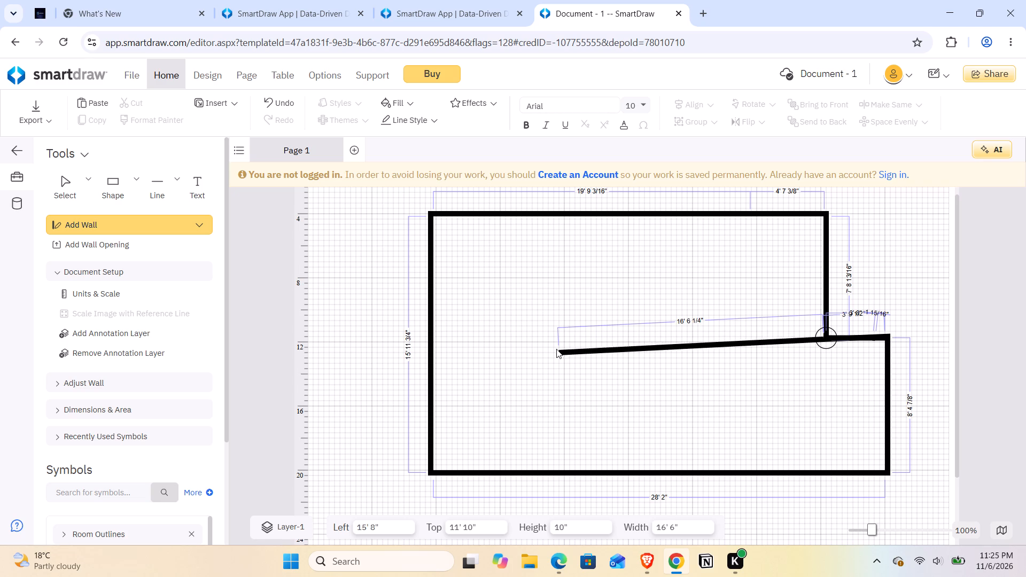
{"action": "left_click_drag", "start_coordinate": [556, 349], "coordinate": [561, 345]}
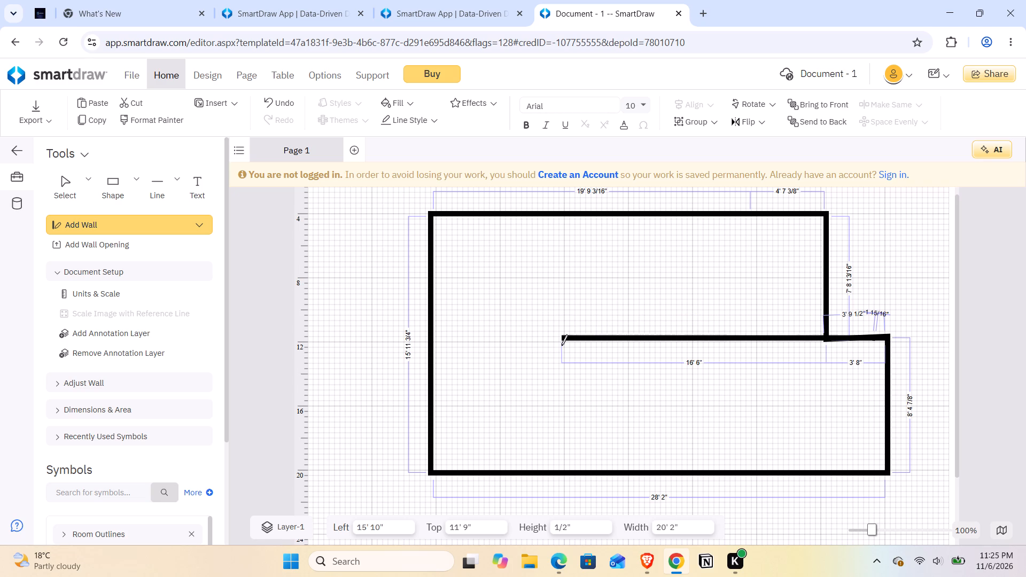
Draw a wall about 8' 3 3/4" long from the interior wall's left end down to the bottom exterior wall.
{"action": "left_click_drag", "start_coordinate": [562, 340], "coordinate": [562, 341]}
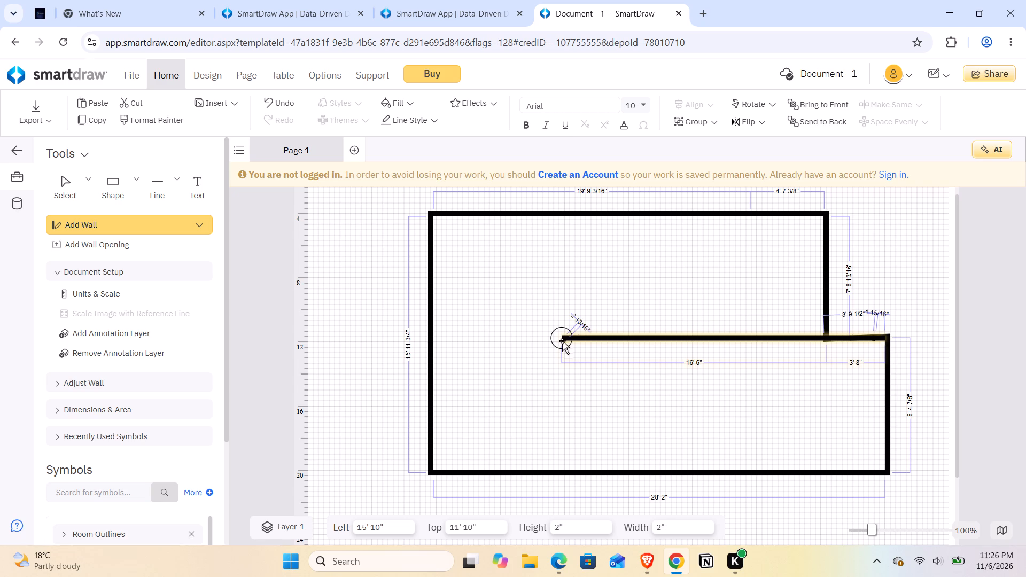
{"action": "left_click_drag", "start_coordinate": [562, 341], "coordinate": [567, 465]}
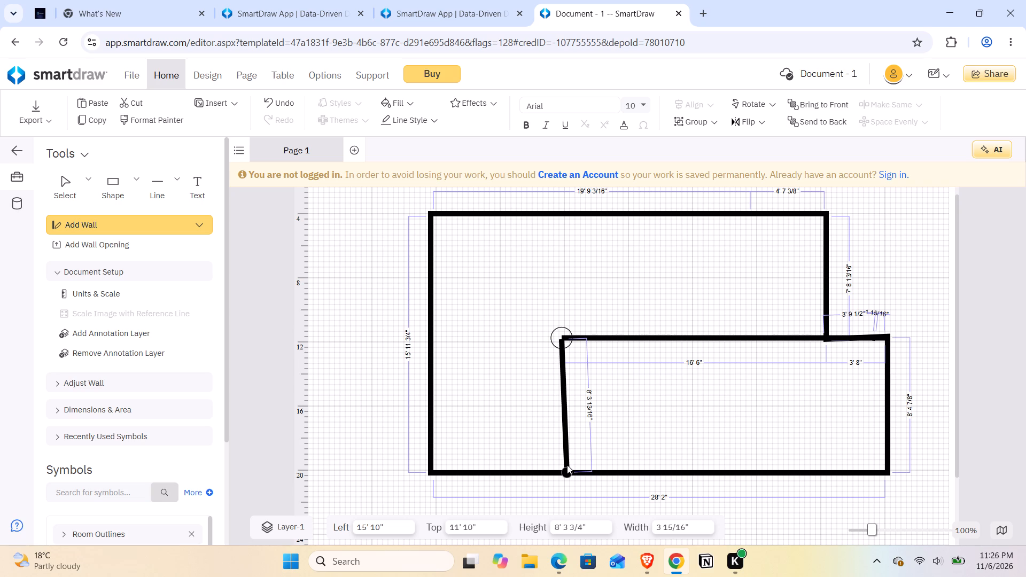
{"action": "left_click_drag", "start_coordinate": [567, 465], "coordinate": [563, 465]}
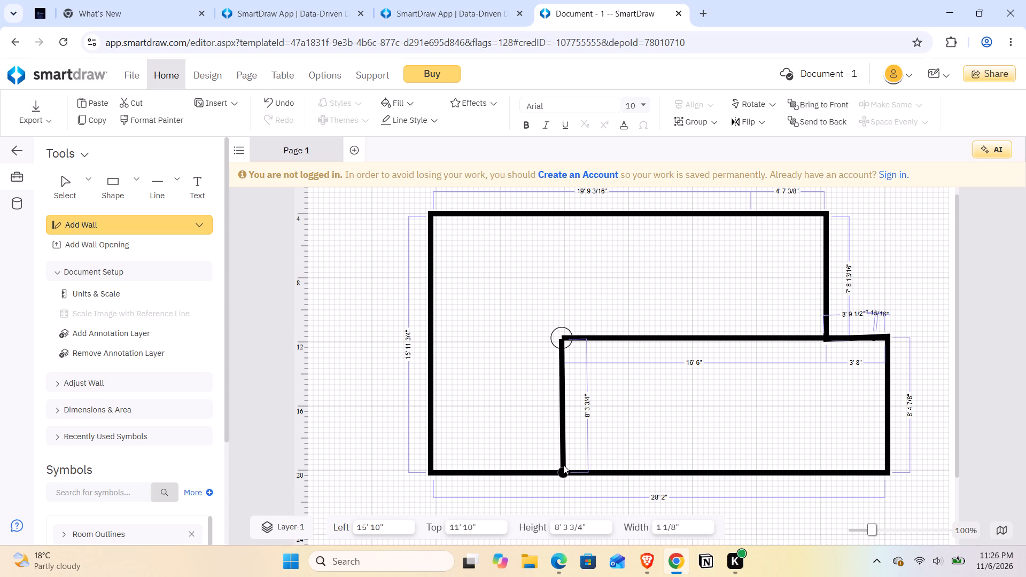
{"action": "left_click_drag", "start_coordinate": [563, 465], "coordinate": [565, 465]}
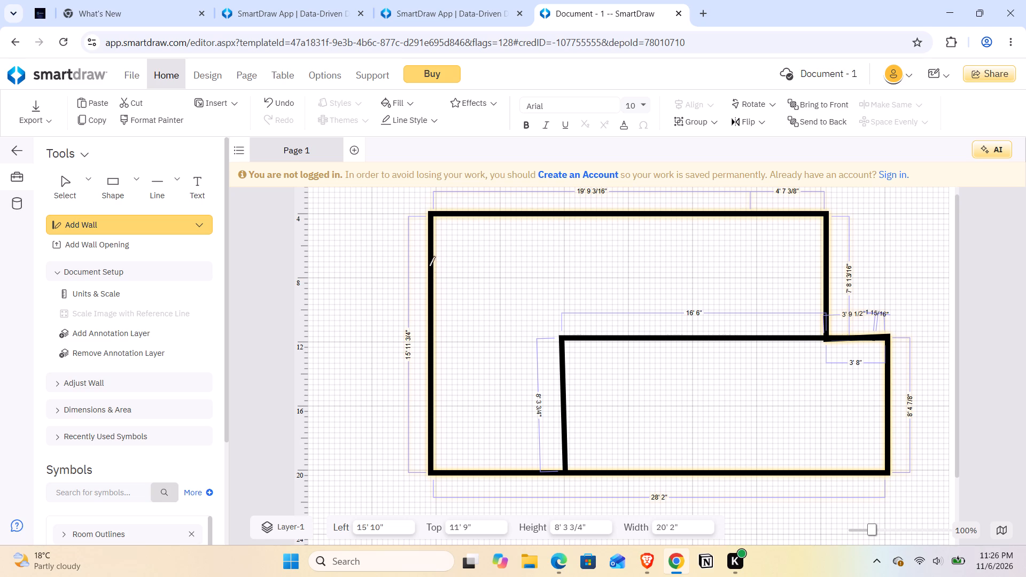
Draw a horizontal interior wall about 8' 2" long rightward from the upper part of the left exterior wall.
{"action": "left_click_drag", "start_coordinate": [432, 276], "coordinate": [438, 275]}
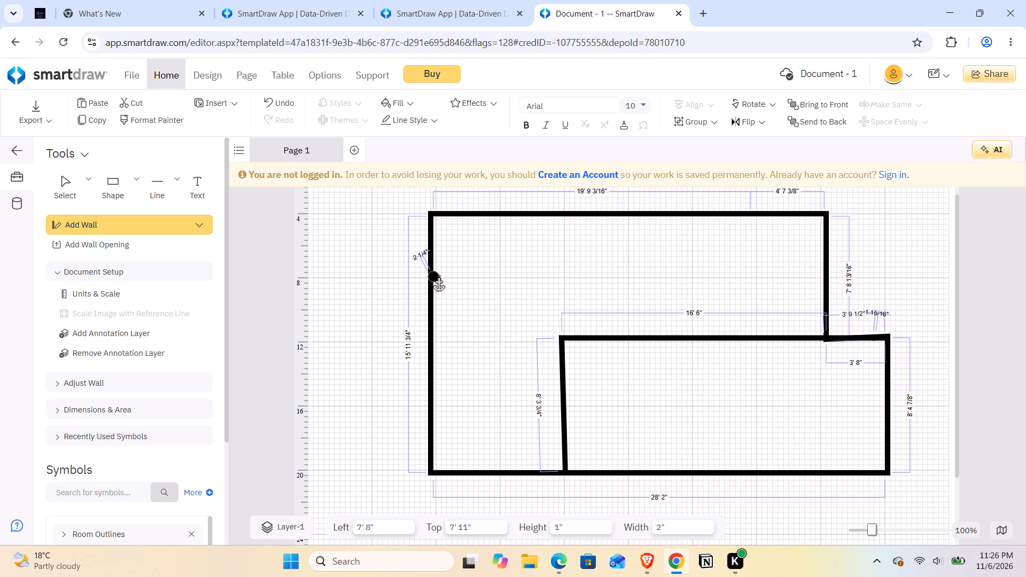
{"action": "left_click_drag", "start_coordinate": [438, 275], "coordinate": [548, 275]}
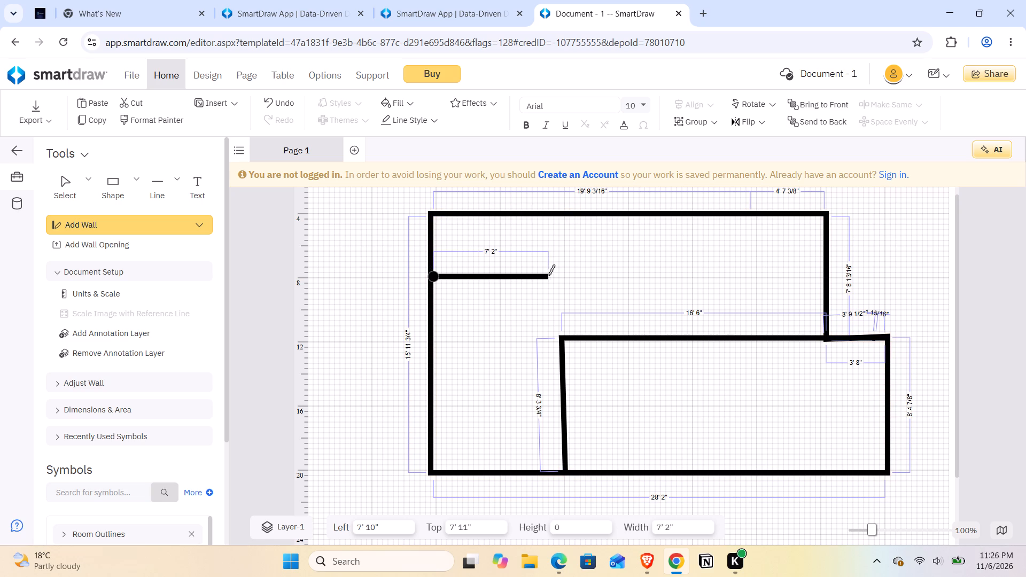
{"action": "left_click_drag", "start_coordinate": [548, 275], "coordinate": [558, 275]}
{"action": "left_click_drag", "start_coordinate": [558, 275], "coordinate": [563, 277]}
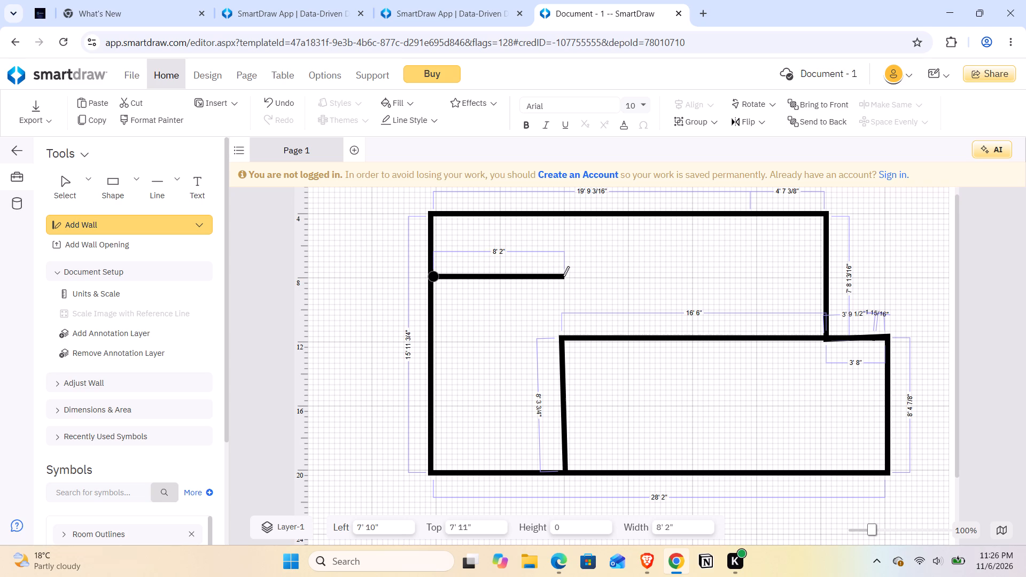
{"action": "left_click_drag", "start_coordinate": [563, 277], "coordinate": [563, 277]}
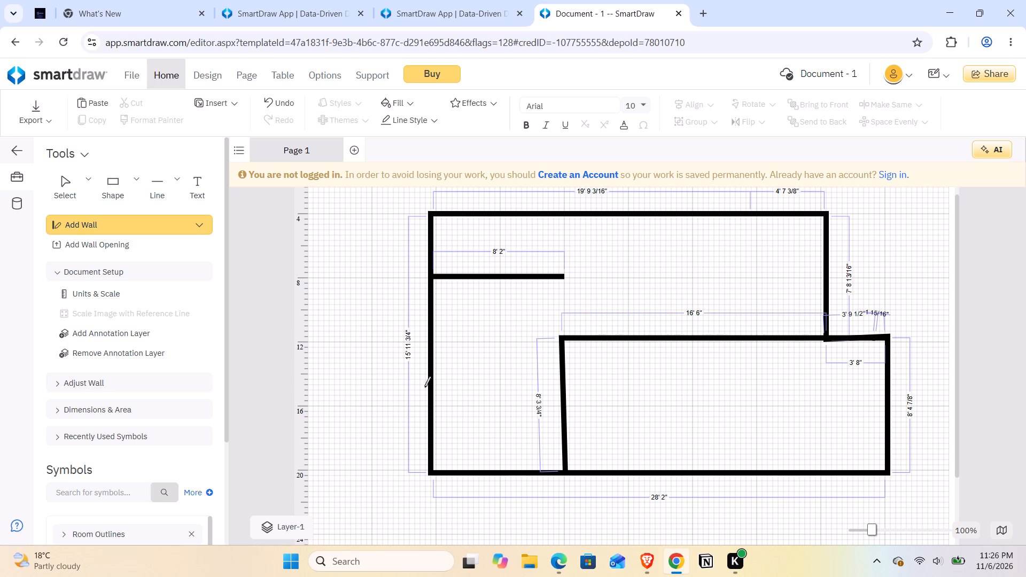
{"action": "left_click", "coordinate": [150, 222]}
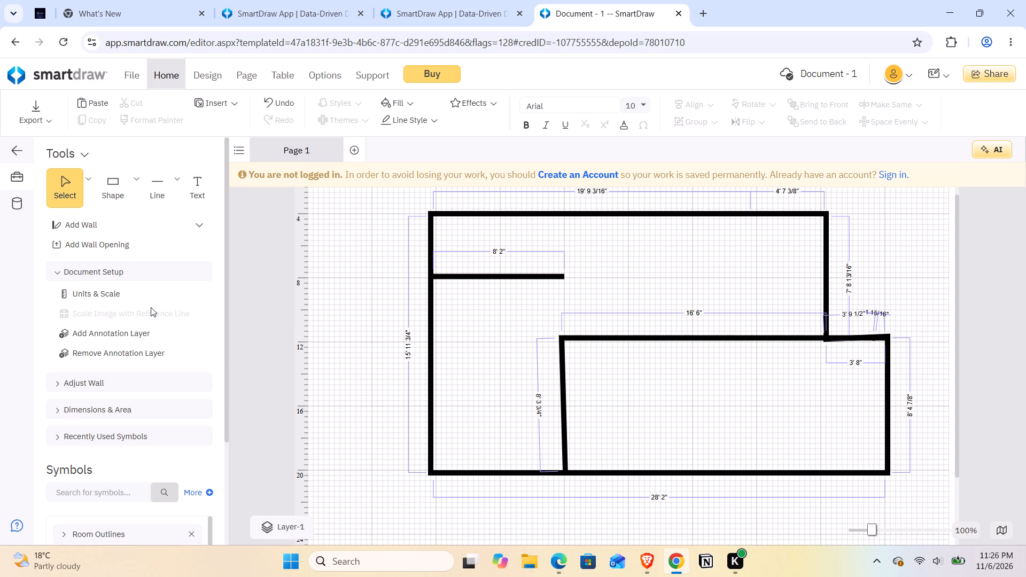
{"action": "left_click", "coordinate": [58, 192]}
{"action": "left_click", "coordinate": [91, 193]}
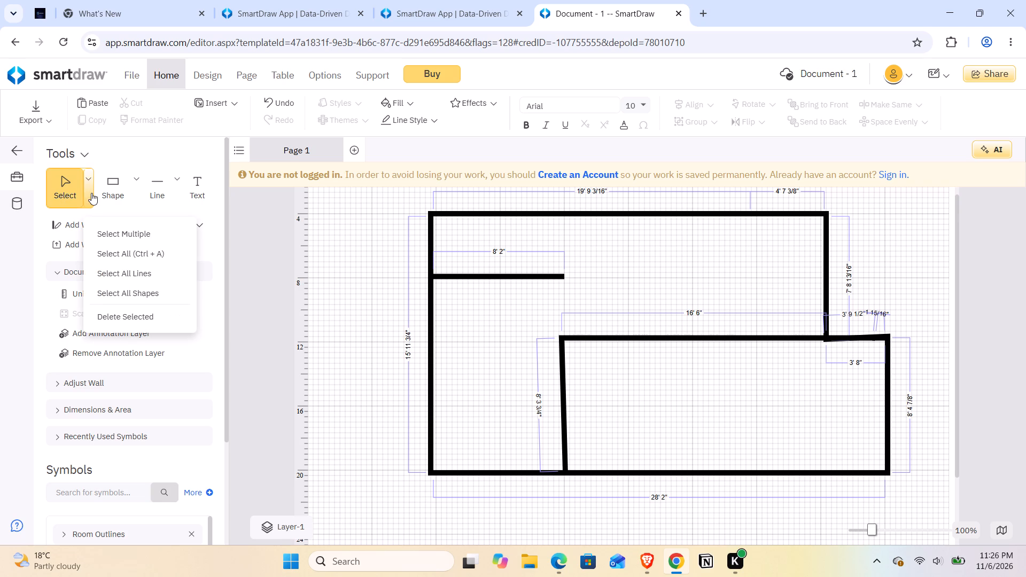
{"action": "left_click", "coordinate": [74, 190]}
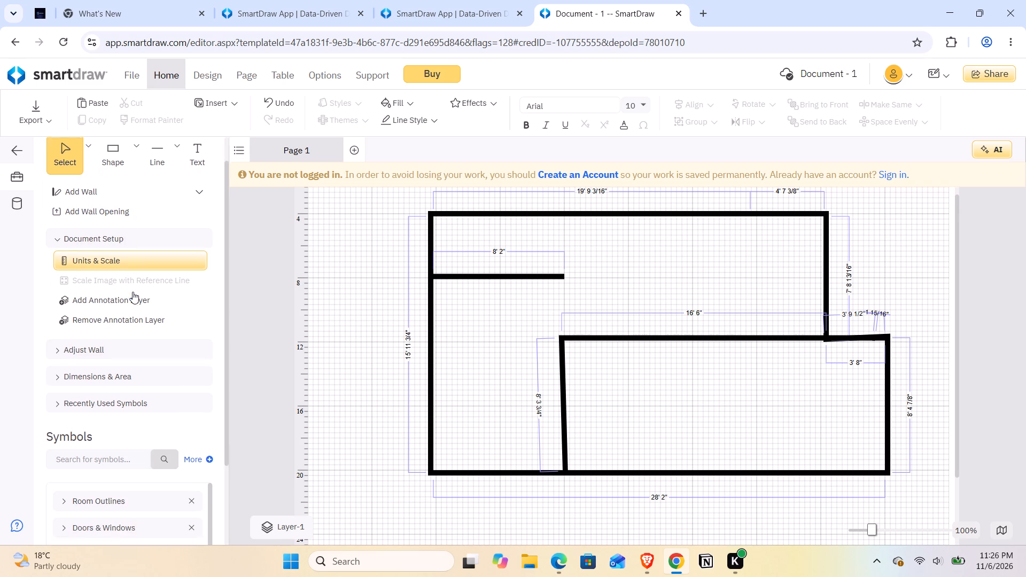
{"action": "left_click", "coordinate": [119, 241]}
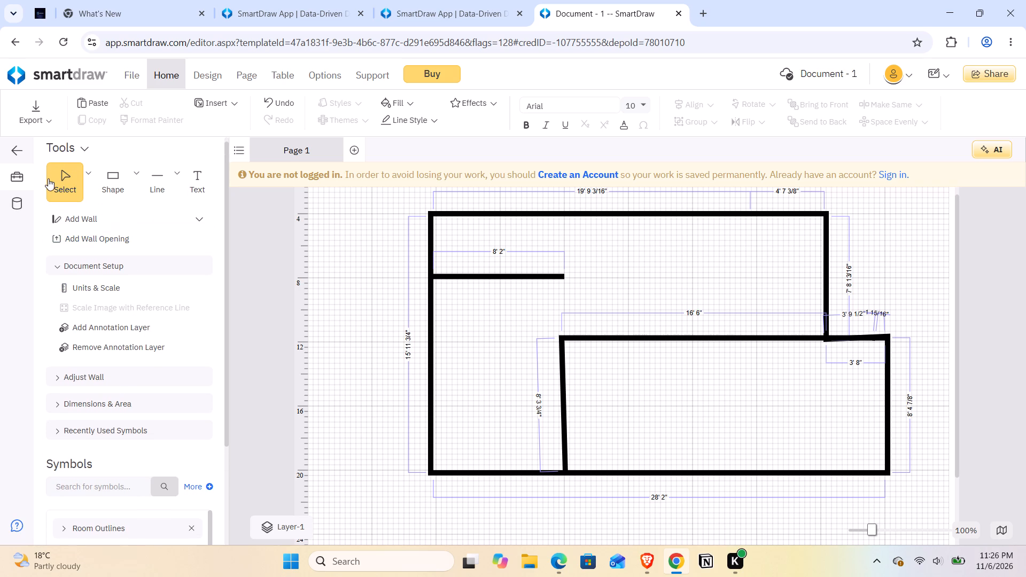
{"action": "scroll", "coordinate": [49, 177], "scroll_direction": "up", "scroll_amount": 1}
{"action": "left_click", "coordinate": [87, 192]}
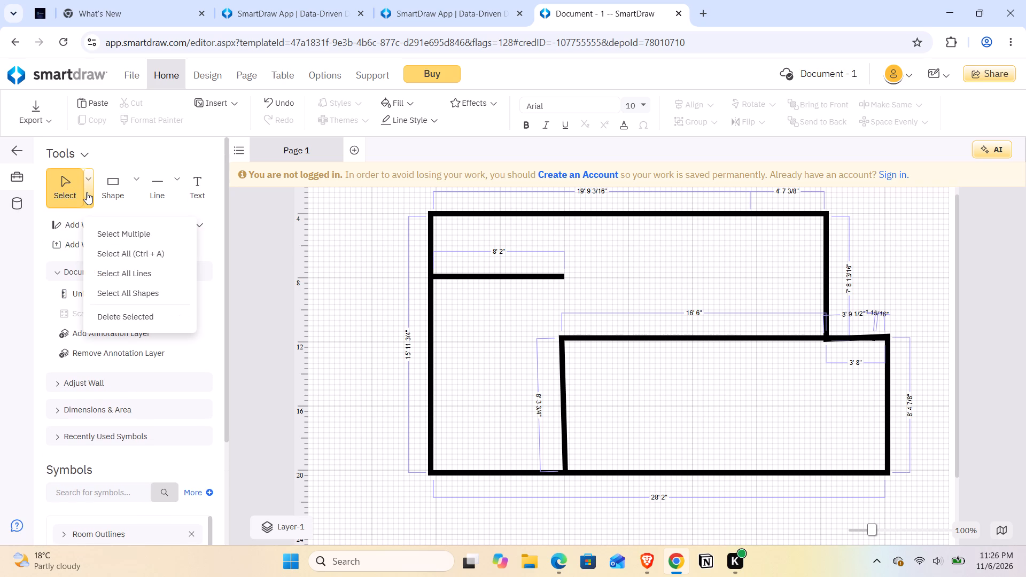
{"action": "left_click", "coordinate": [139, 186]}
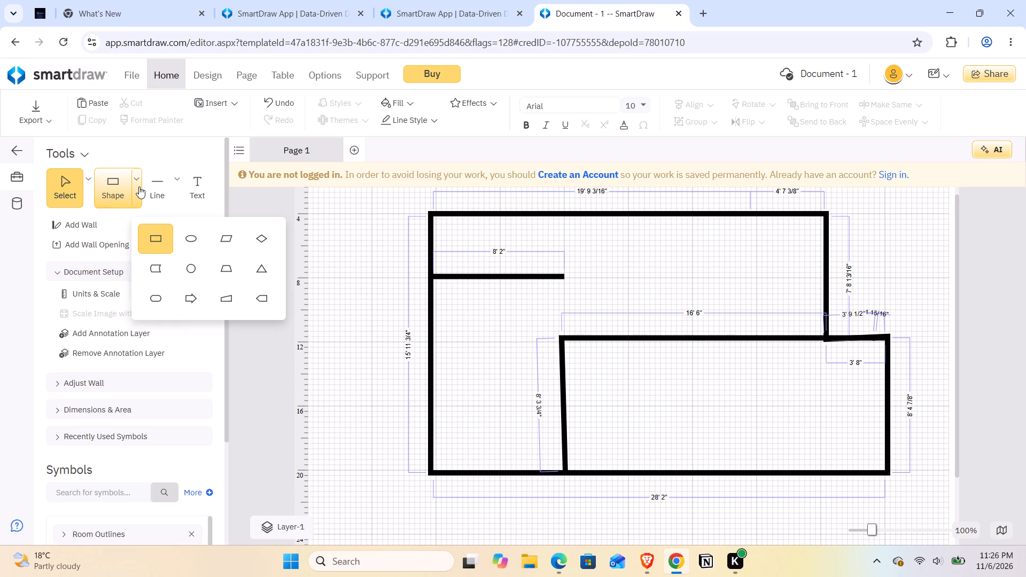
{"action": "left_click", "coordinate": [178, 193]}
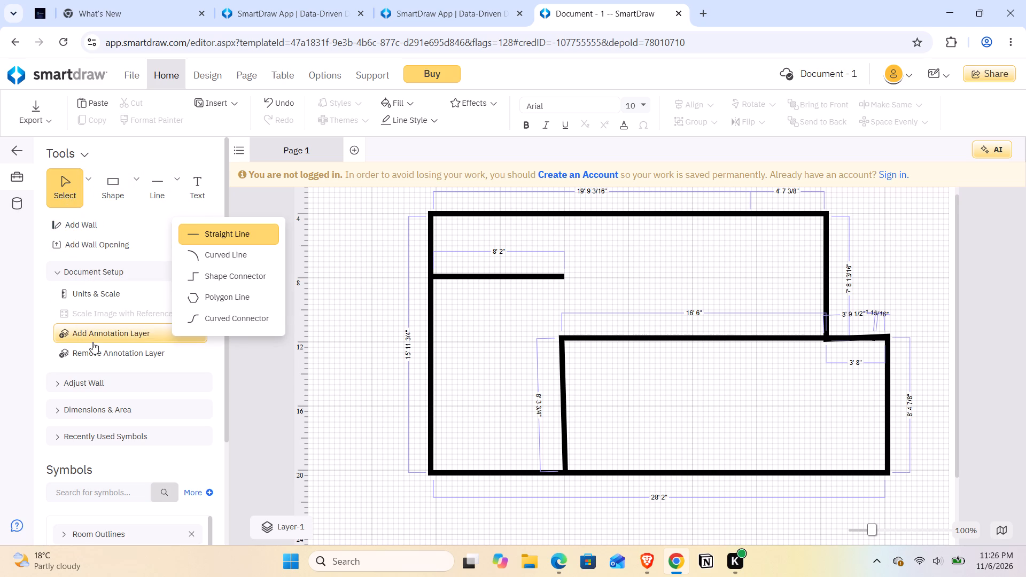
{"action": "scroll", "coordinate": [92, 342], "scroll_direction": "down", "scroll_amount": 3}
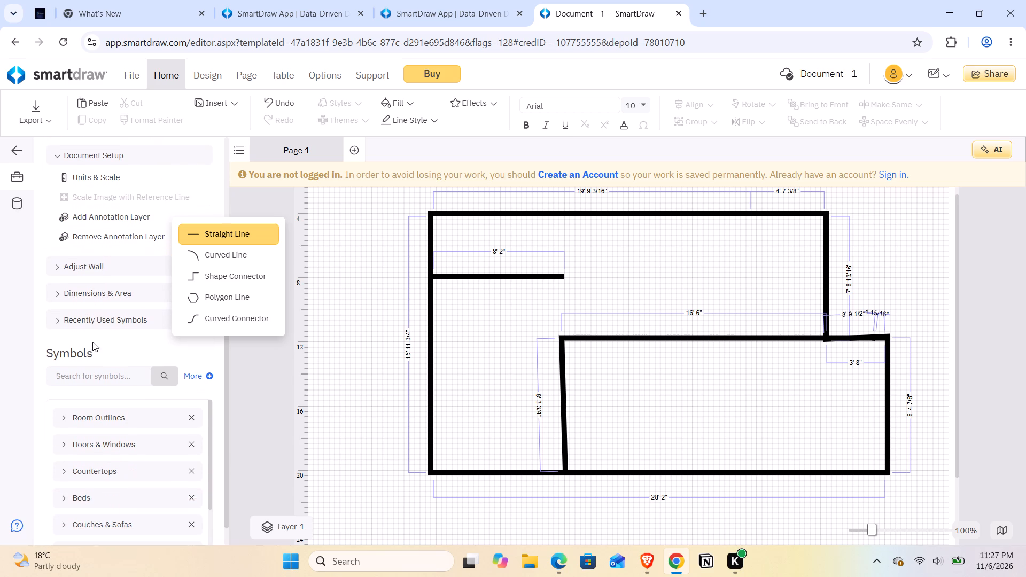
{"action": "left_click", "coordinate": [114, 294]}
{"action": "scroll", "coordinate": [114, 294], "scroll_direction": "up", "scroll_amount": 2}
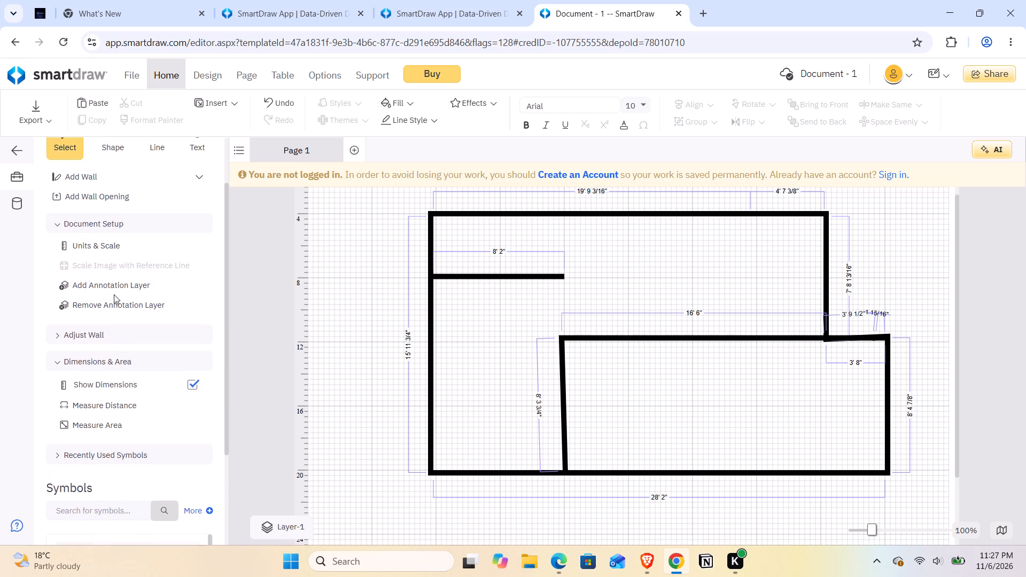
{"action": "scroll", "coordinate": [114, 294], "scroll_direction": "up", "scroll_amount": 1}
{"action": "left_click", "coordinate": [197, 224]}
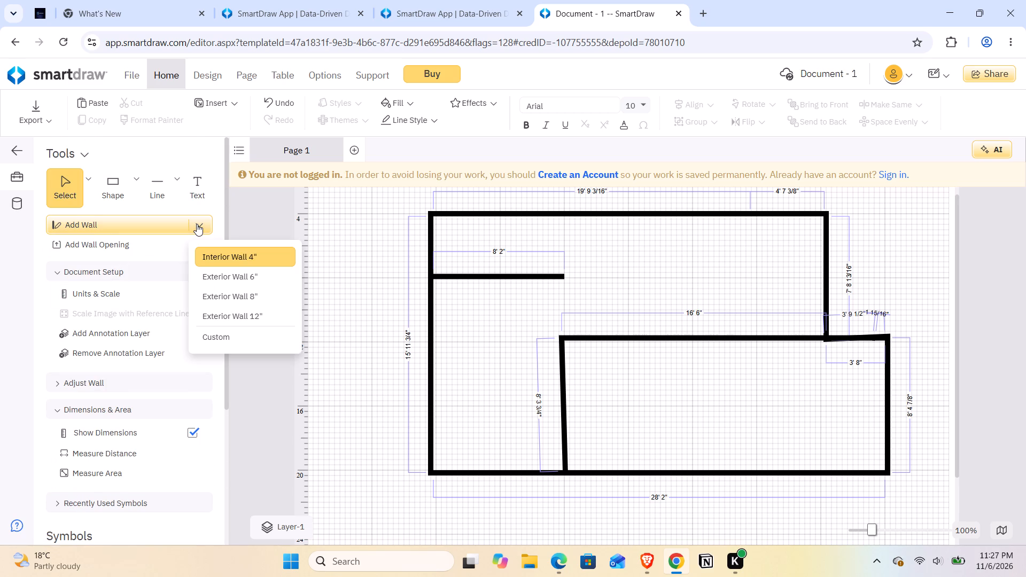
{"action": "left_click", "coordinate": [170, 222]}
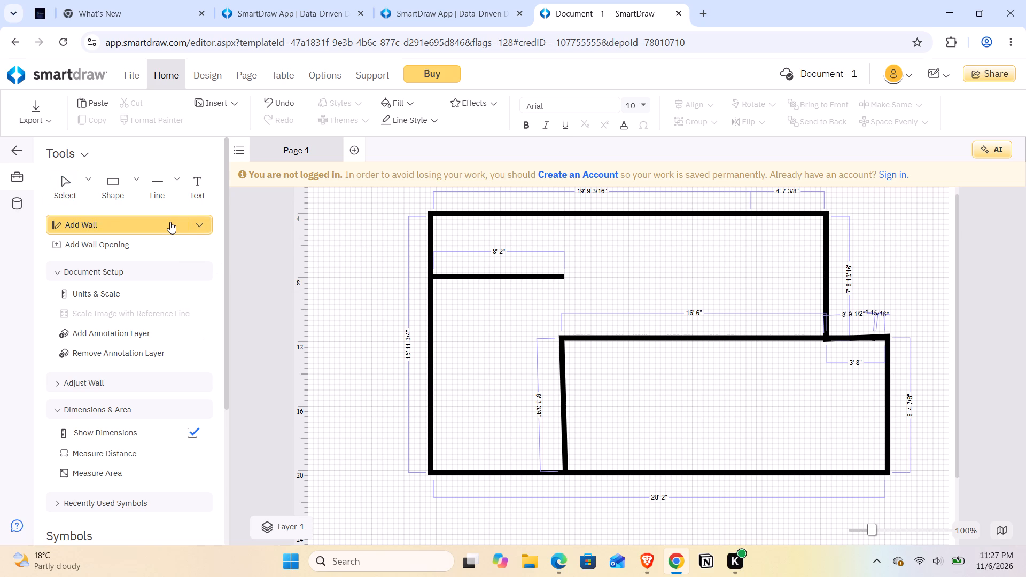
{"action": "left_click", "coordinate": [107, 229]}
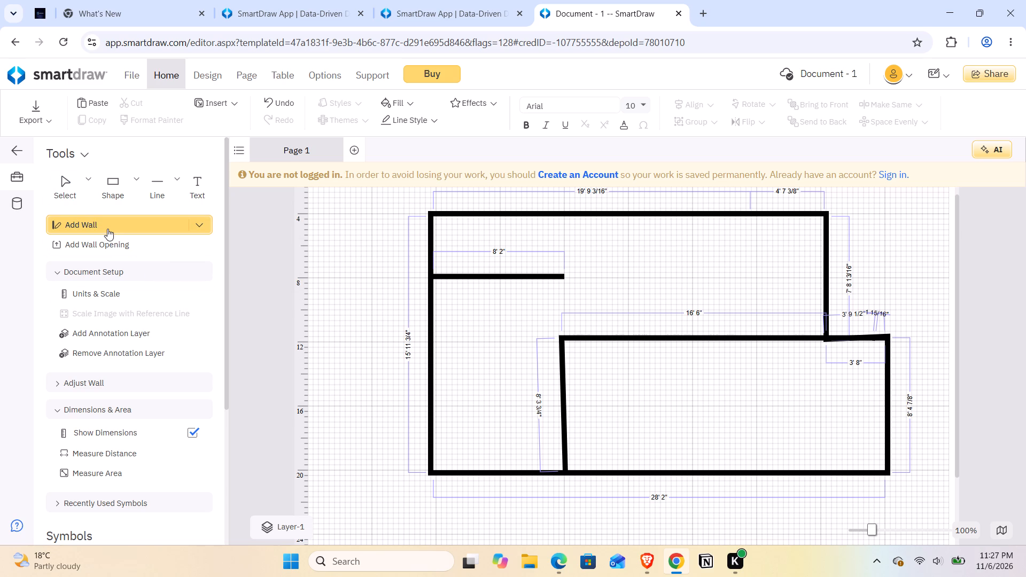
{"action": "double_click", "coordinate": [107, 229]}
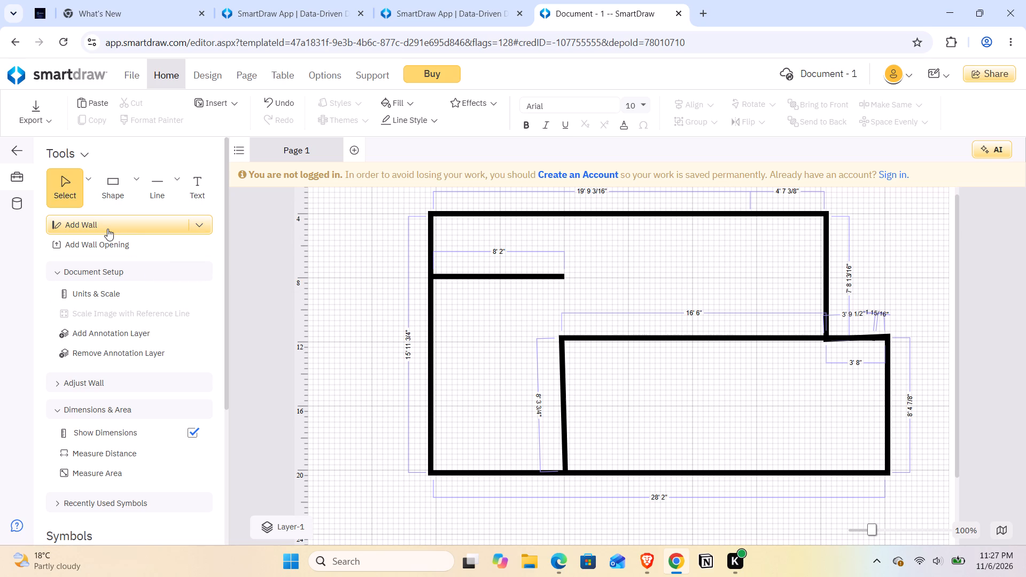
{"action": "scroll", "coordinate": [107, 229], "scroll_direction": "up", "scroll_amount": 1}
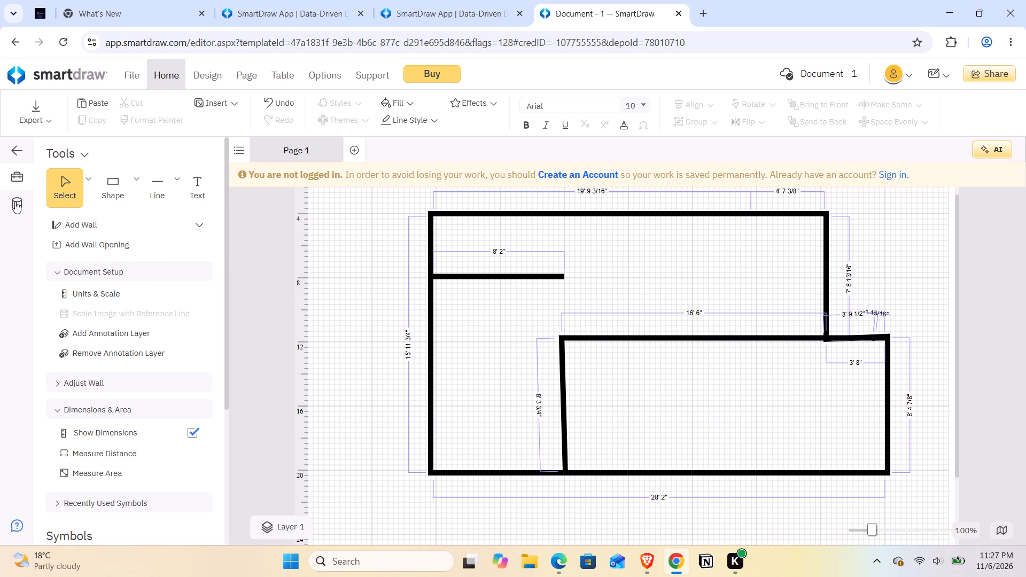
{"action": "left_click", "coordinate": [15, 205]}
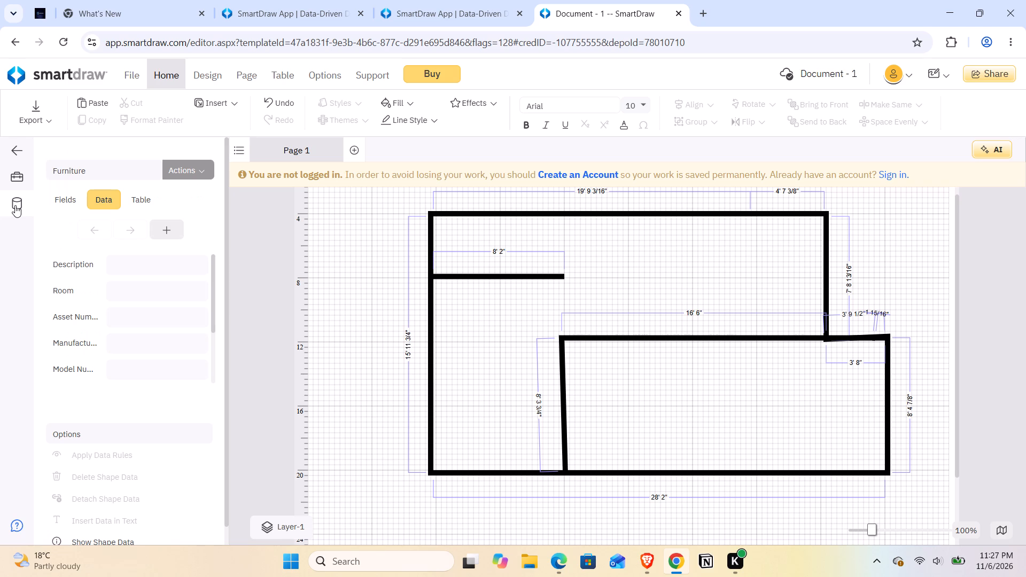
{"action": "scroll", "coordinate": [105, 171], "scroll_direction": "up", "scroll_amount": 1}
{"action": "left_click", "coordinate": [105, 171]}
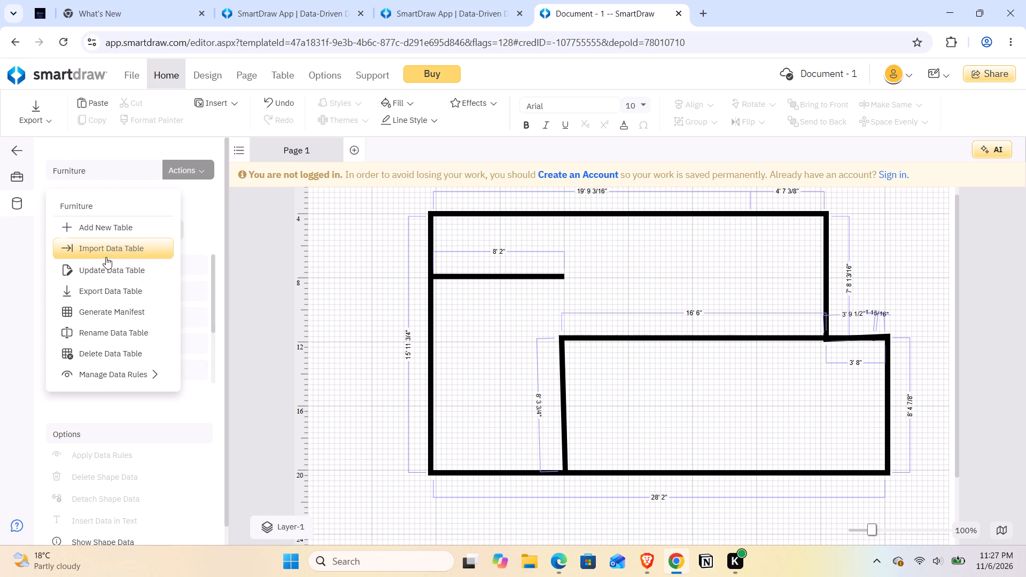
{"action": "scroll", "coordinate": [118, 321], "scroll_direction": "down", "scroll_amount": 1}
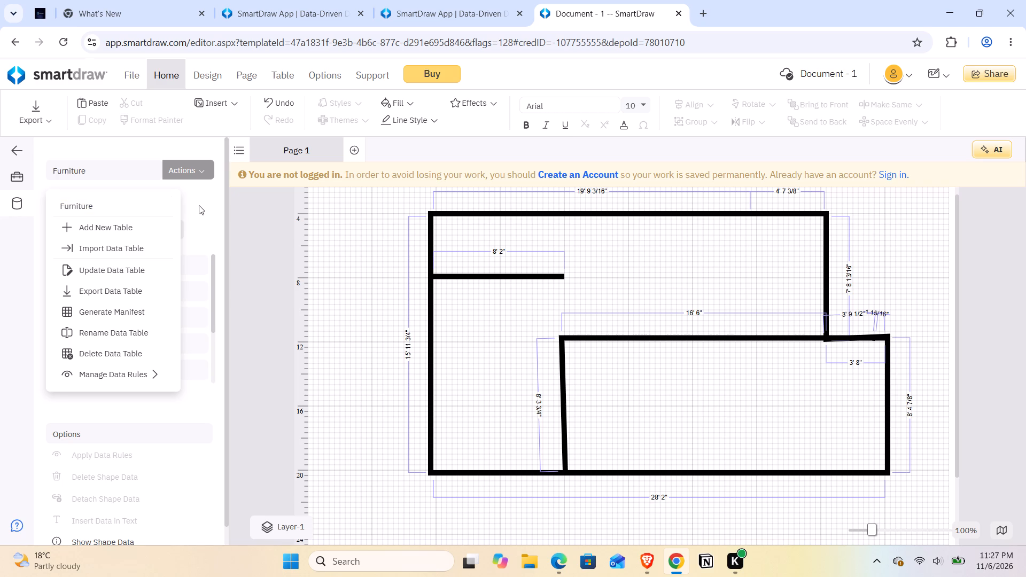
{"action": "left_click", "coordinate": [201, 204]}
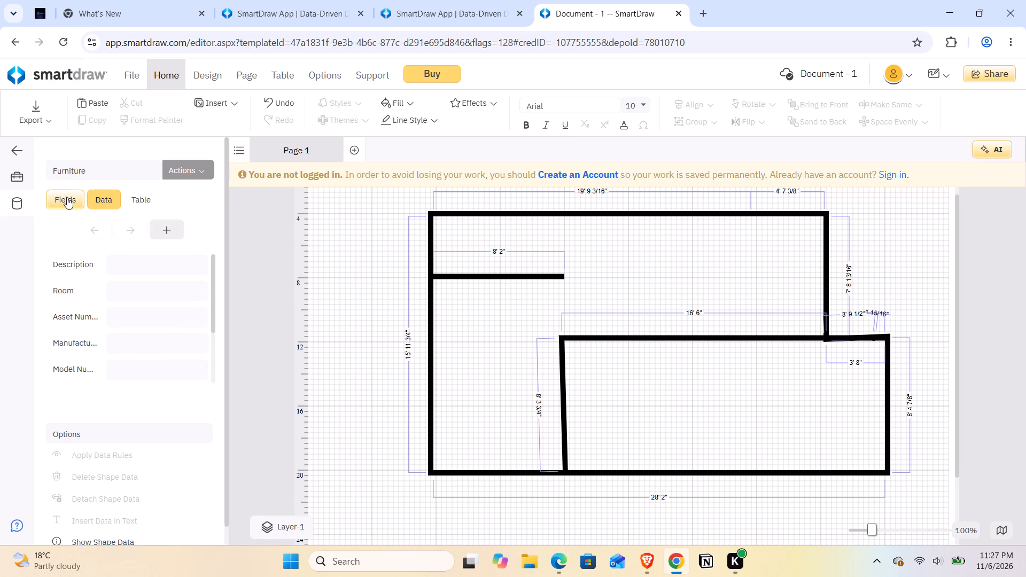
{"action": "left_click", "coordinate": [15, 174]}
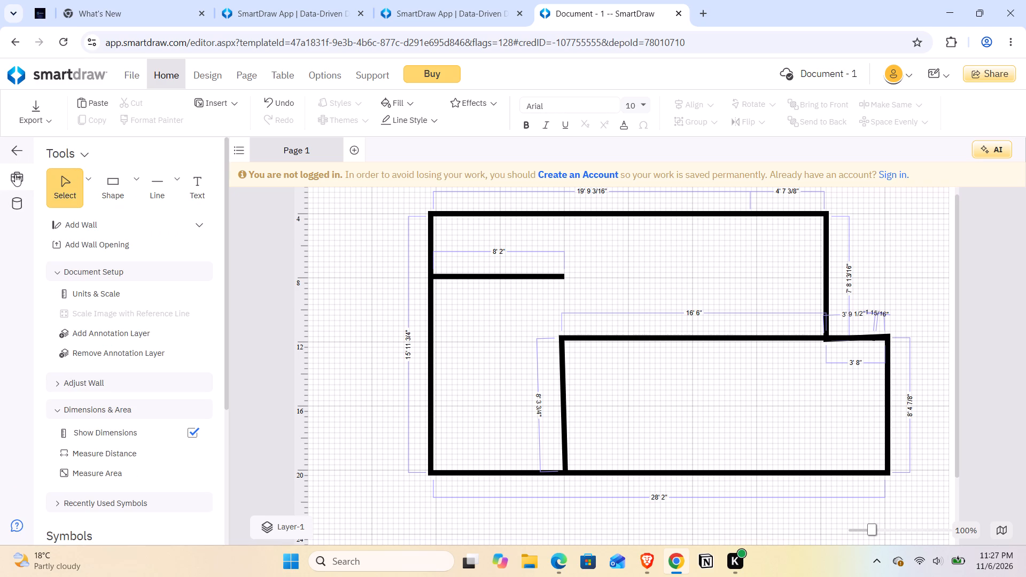
Place a California King Bed symbol in the left-hand room, just below the 8' 2" interior wall.
{"action": "left_click", "coordinate": [85, 152]}
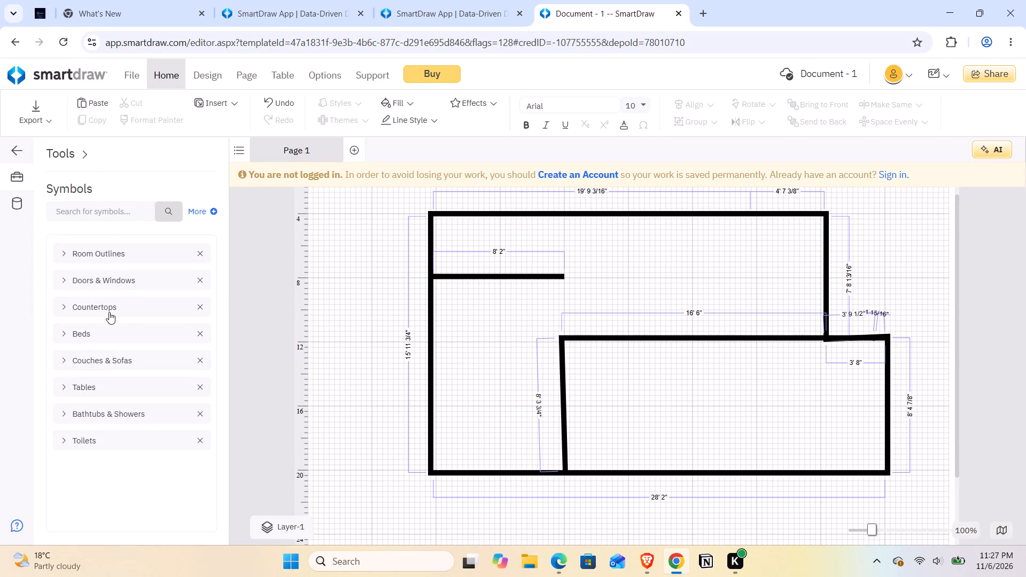
{"action": "left_click", "coordinate": [102, 416]}
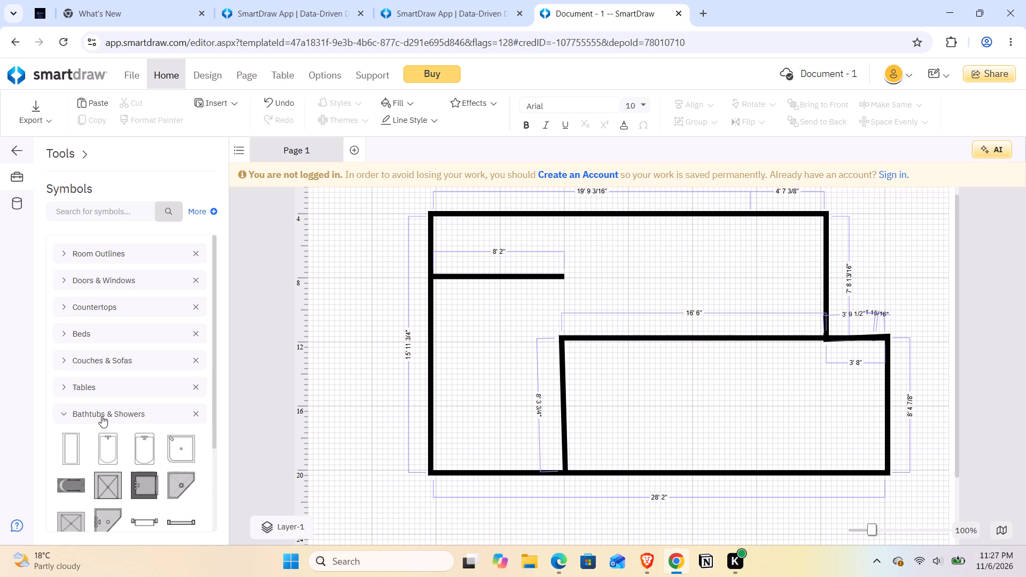
{"action": "scroll", "coordinate": [110, 455], "scroll_direction": "down", "scroll_amount": 1}
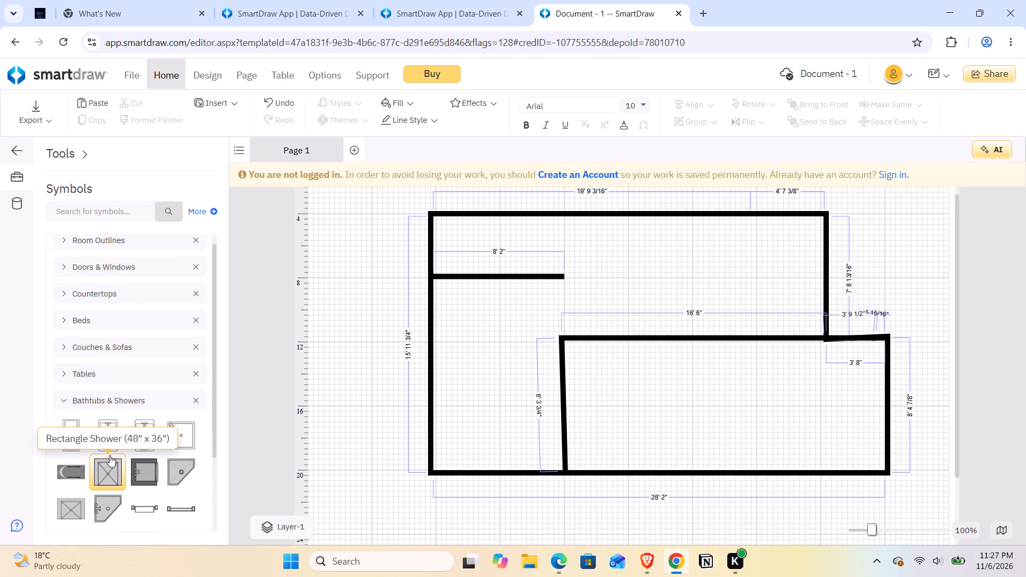
{"action": "scroll", "coordinate": [110, 455], "scroll_direction": "down", "scroll_amount": 3}
{"action": "scroll", "coordinate": [110, 455], "scroll_direction": "up", "scroll_amount": 1}
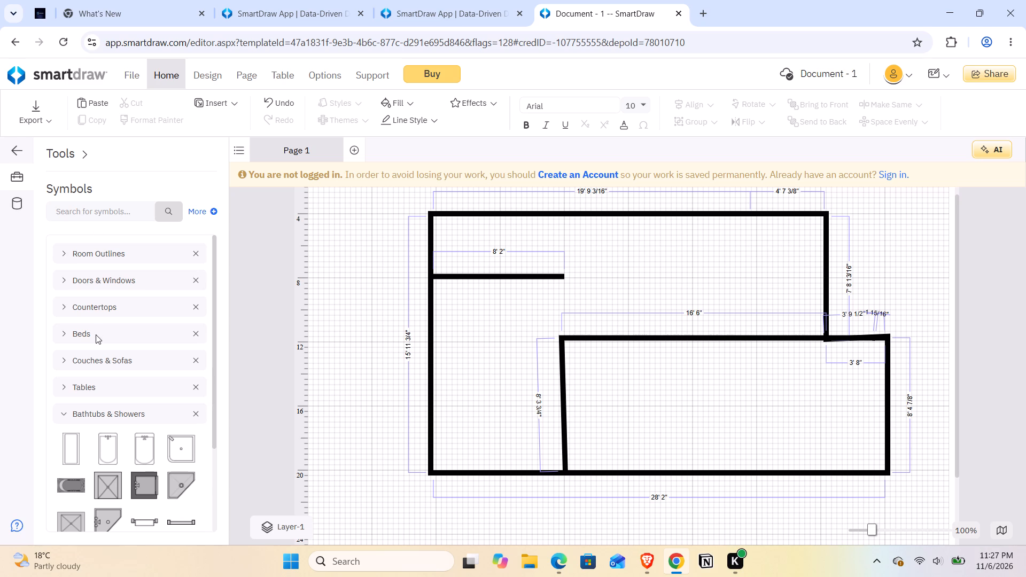
{"action": "left_click", "coordinate": [96, 334]}
{"action": "left_click", "coordinate": [66, 332]}
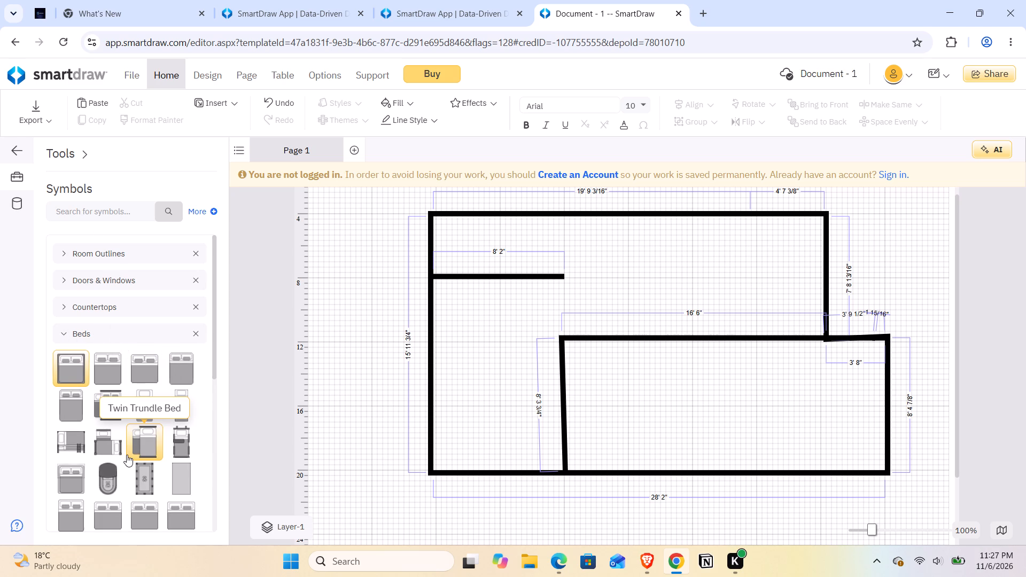
{"action": "scroll", "coordinate": [127, 455], "scroll_direction": "down", "scroll_amount": 1}
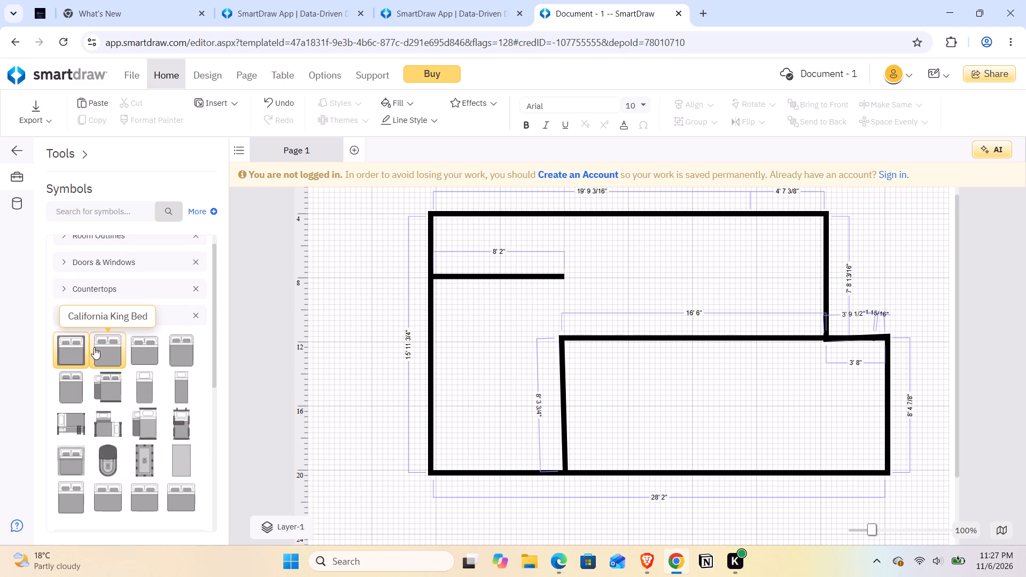
{"action": "left_click", "coordinate": [97, 349]}
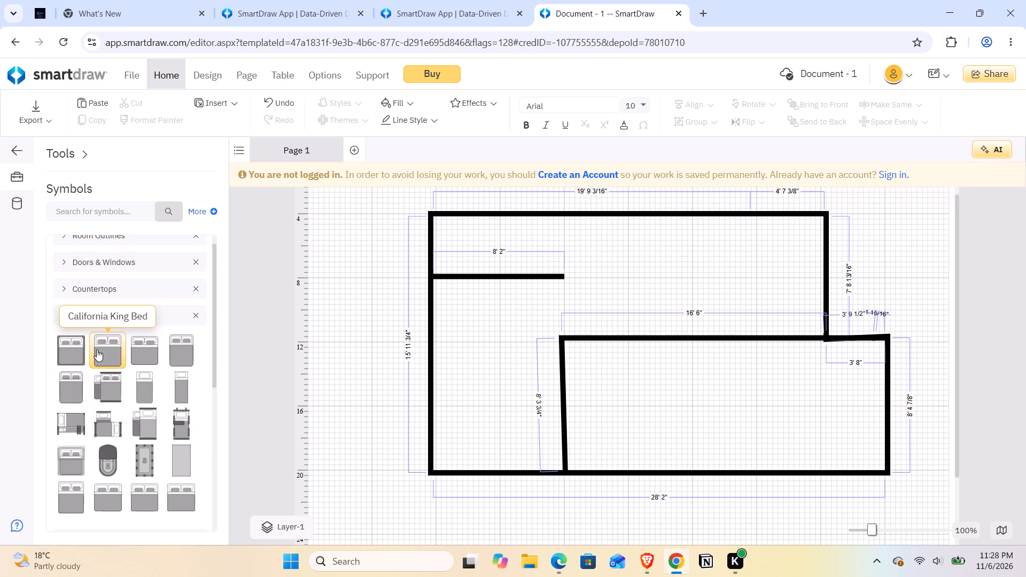
{"action": "left_click_drag", "start_coordinate": [97, 349], "coordinate": [369, 358]}
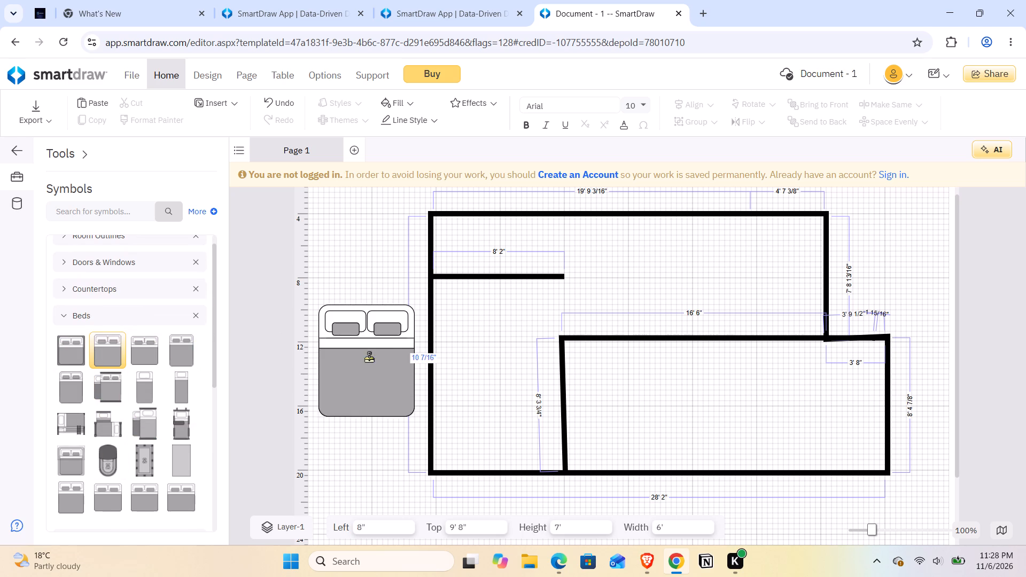
{"action": "left_click_drag", "start_coordinate": [369, 358], "coordinate": [491, 344]}
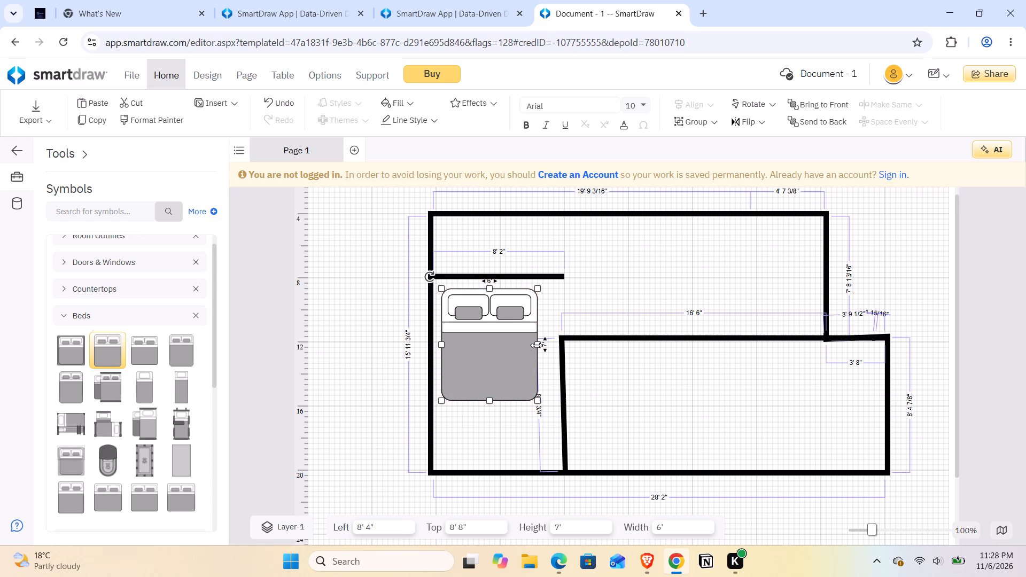
Shrink the California King Bed to a width of 3' 8" and a height of 5' 4".
{"action": "left_click_drag", "start_coordinate": [536, 345], "coordinate": [506, 350]}
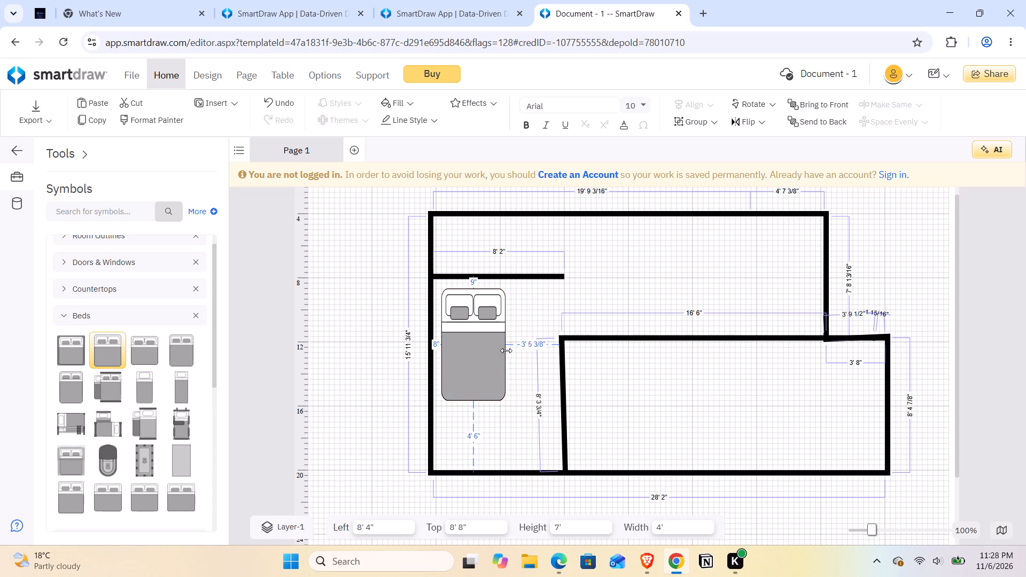
{"action": "left_click_drag", "start_coordinate": [506, 350], "coordinate": [499, 351]}
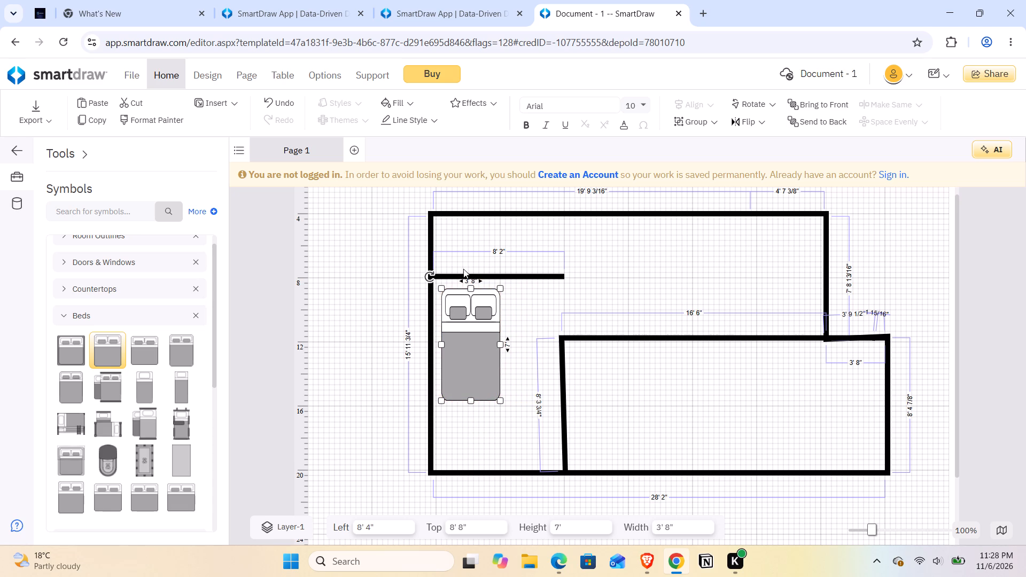
{"action": "left_click_drag", "start_coordinate": [471, 290], "coordinate": [471, 306]}
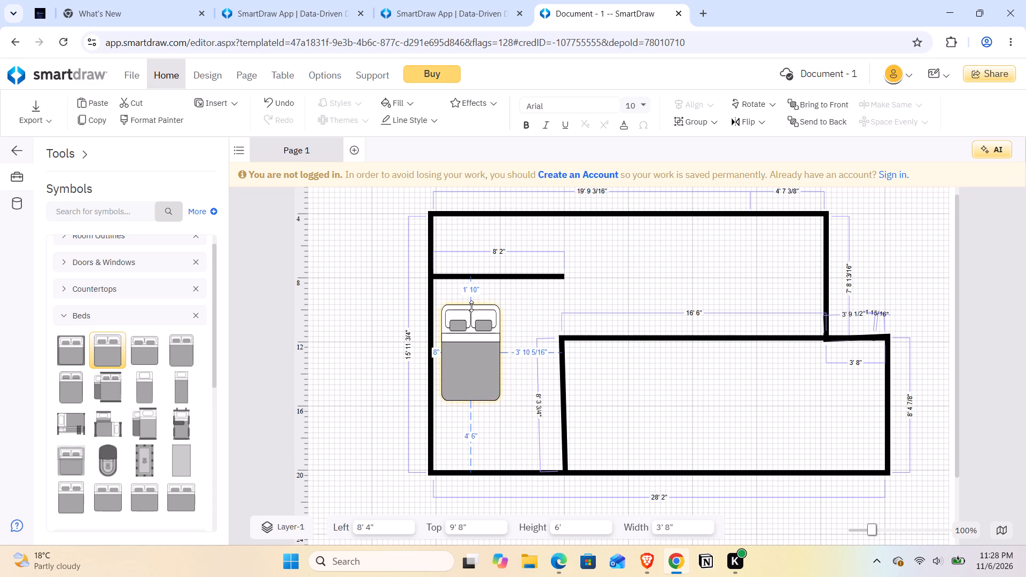
{"action": "left_click_drag", "start_coordinate": [471, 306], "coordinate": [471, 317]}
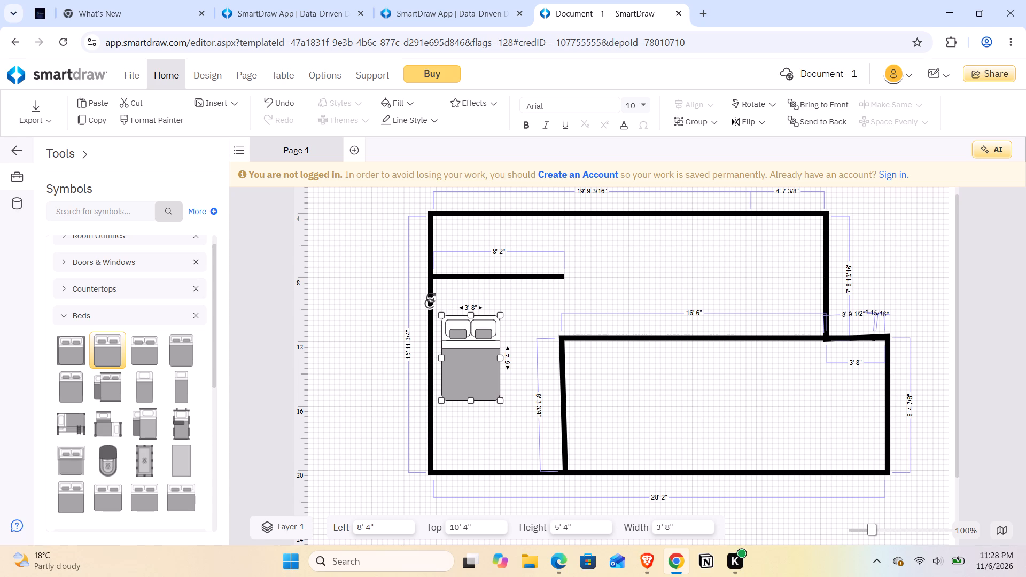
Rotate the bed 90° so its pillows face the left exterior wall, and move it inside the room, clear of that wall.
{"action": "left_click_drag", "start_coordinate": [429, 306], "coordinate": [405, 357]}
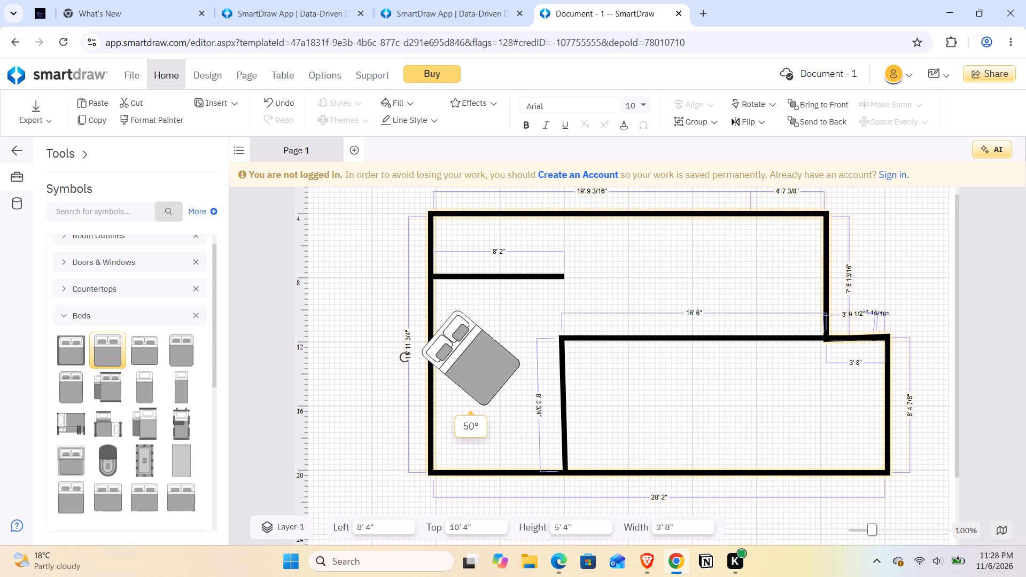
{"action": "left_click_drag", "start_coordinate": [405, 357], "coordinate": [409, 416]}
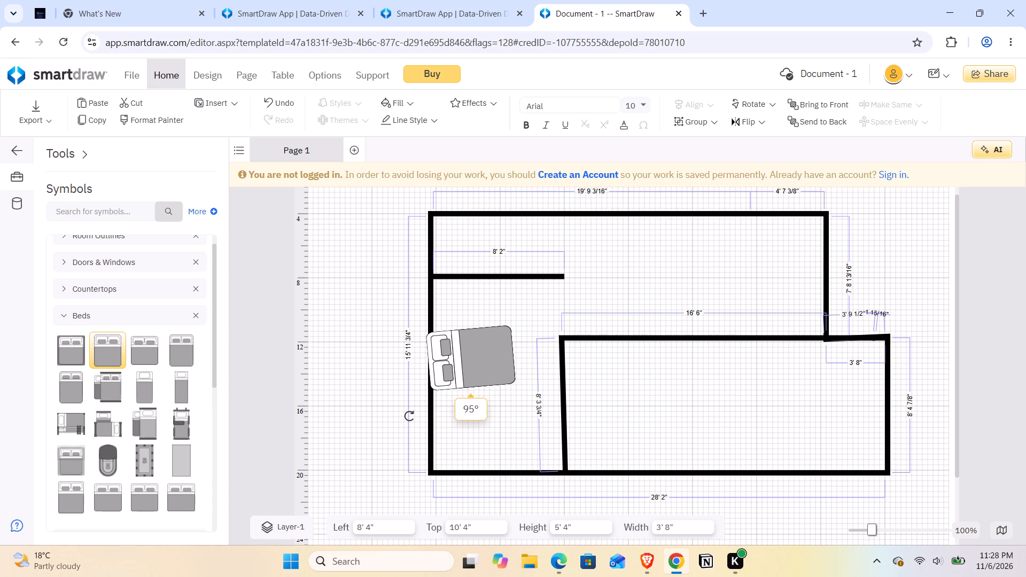
{"action": "left_click_drag", "start_coordinate": [409, 416], "coordinate": [406, 409]}
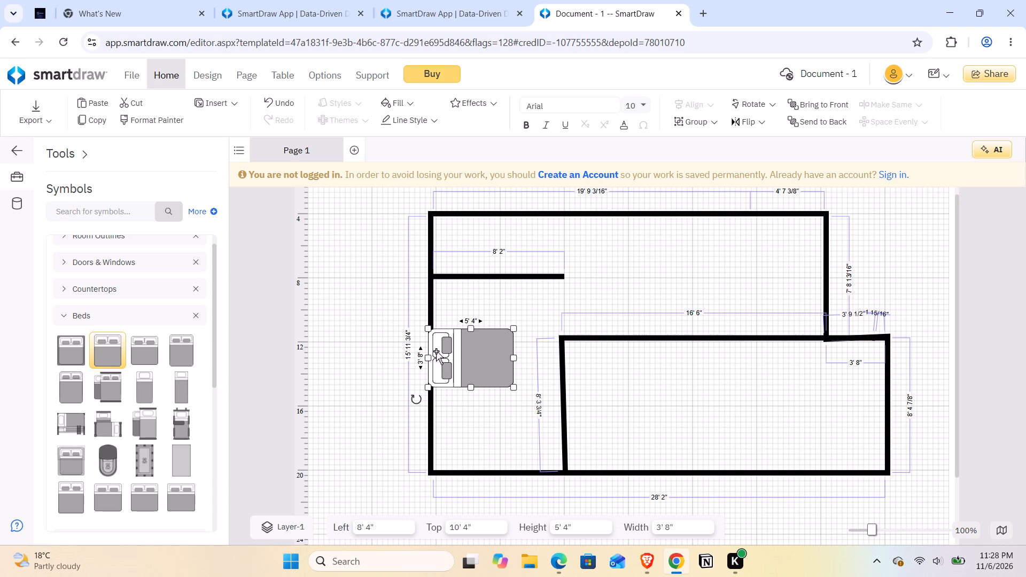
{"action": "left_click_drag", "start_coordinate": [477, 361], "coordinate": [486, 349]}
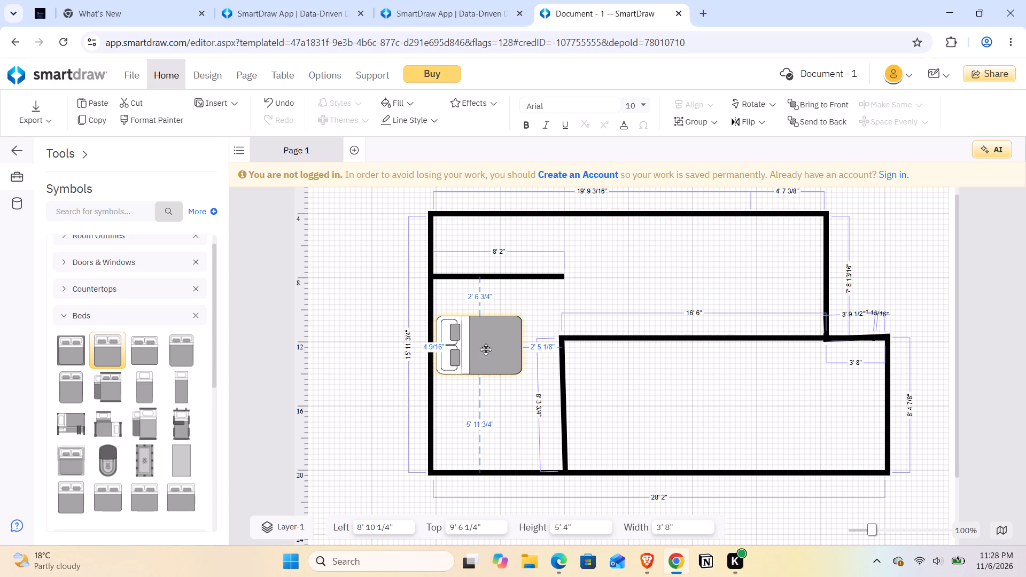
{"action": "left_click_drag", "start_coordinate": [486, 349], "coordinate": [504, 334]}
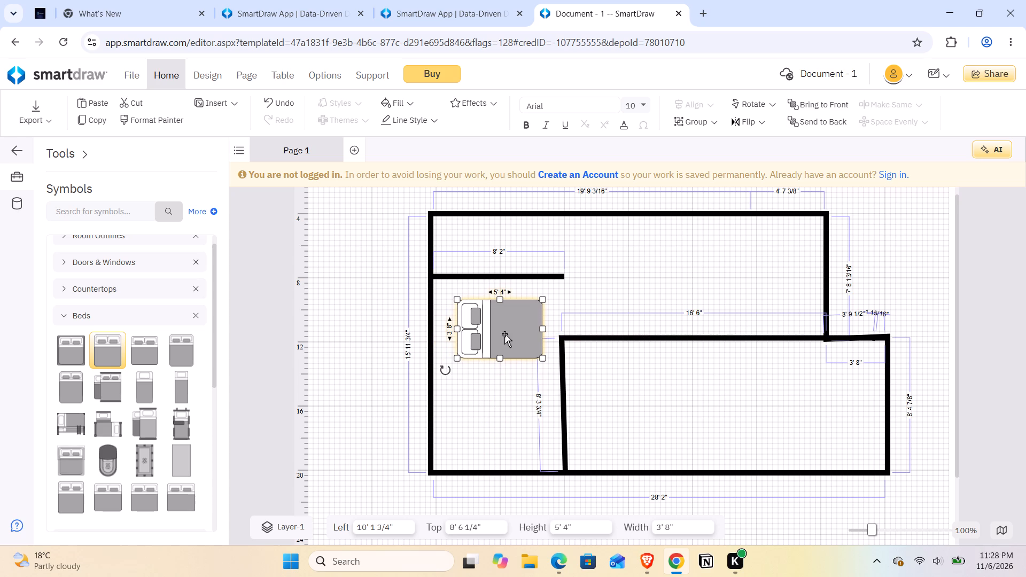
Reduce the rotated bed to about 4' 8 1/4" long and 3' wide.
{"action": "left_click", "coordinate": [500, 299]}
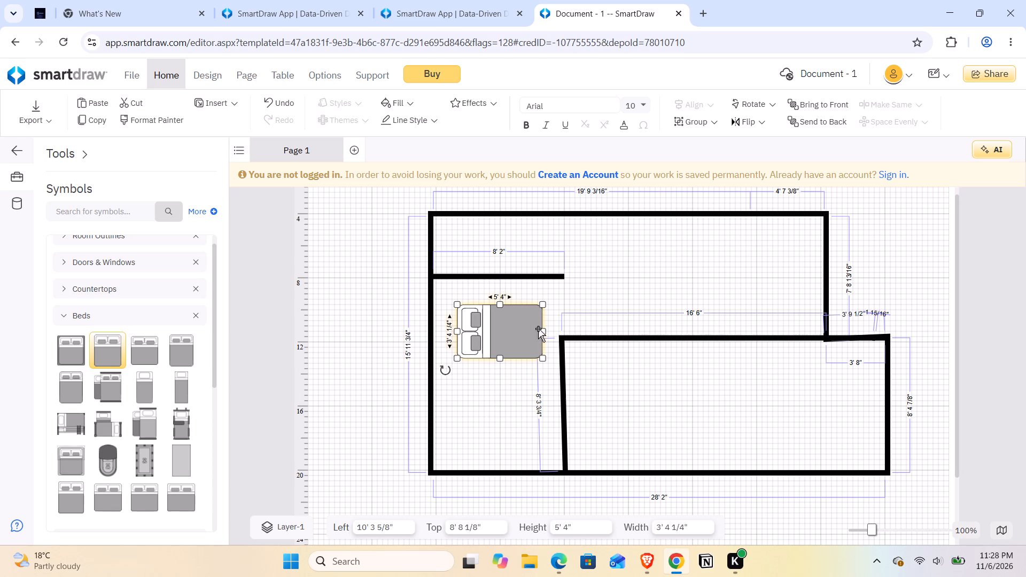
{"action": "left_click_drag", "start_coordinate": [543, 331], "coordinate": [539, 330]}
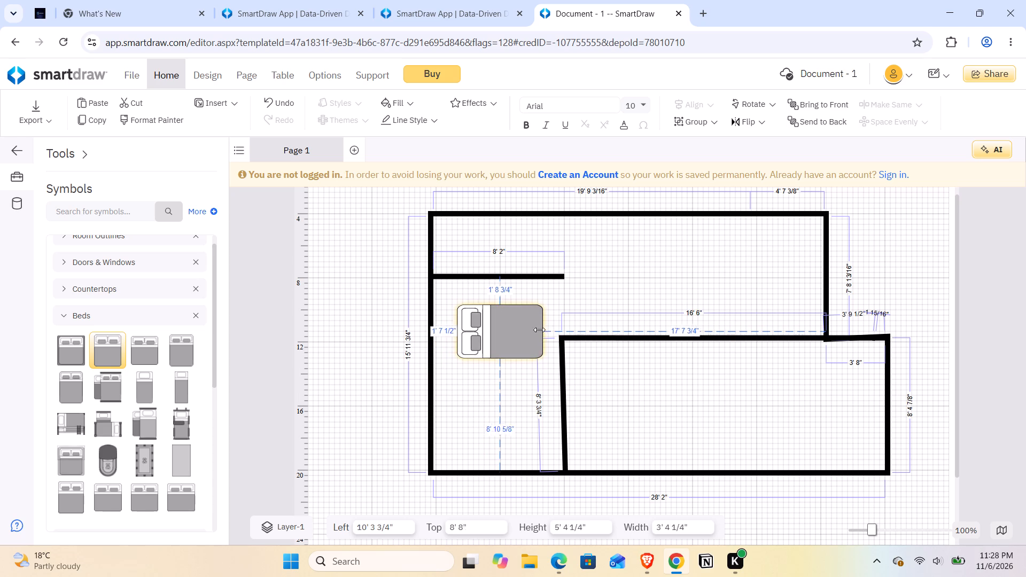
{"action": "left_click_drag", "start_coordinate": [539, 330], "coordinate": [530, 329]}
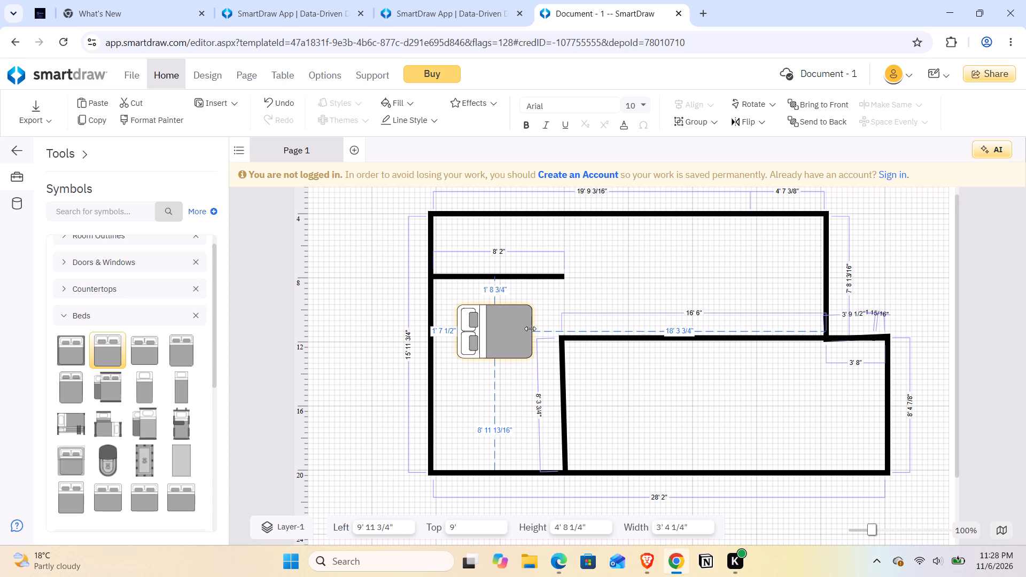
{"action": "left_click_drag", "start_coordinate": [530, 329], "coordinate": [532, 331]}
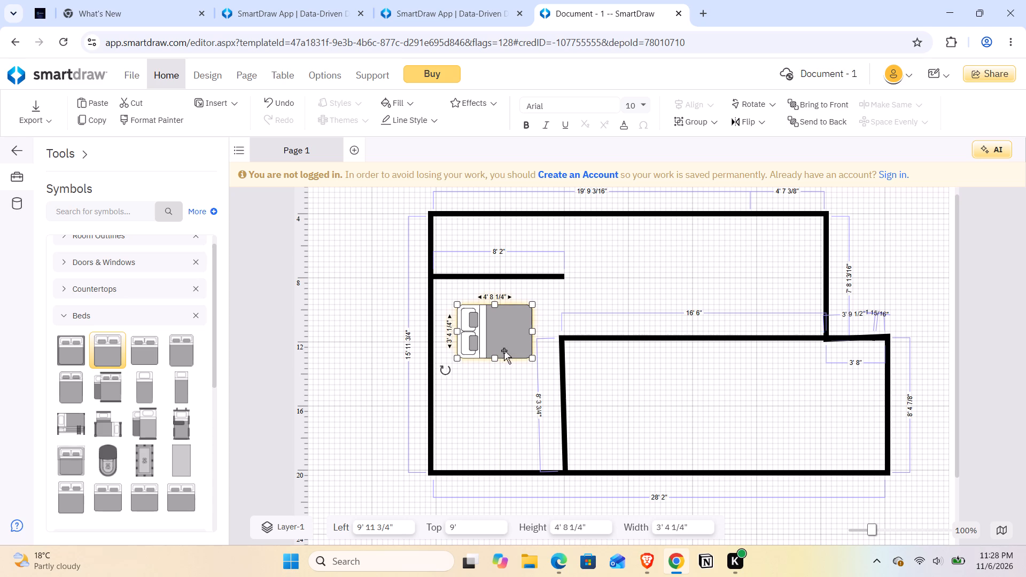
{"action": "left_click_drag", "start_coordinate": [496, 357], "coordinate": [496, 352]}
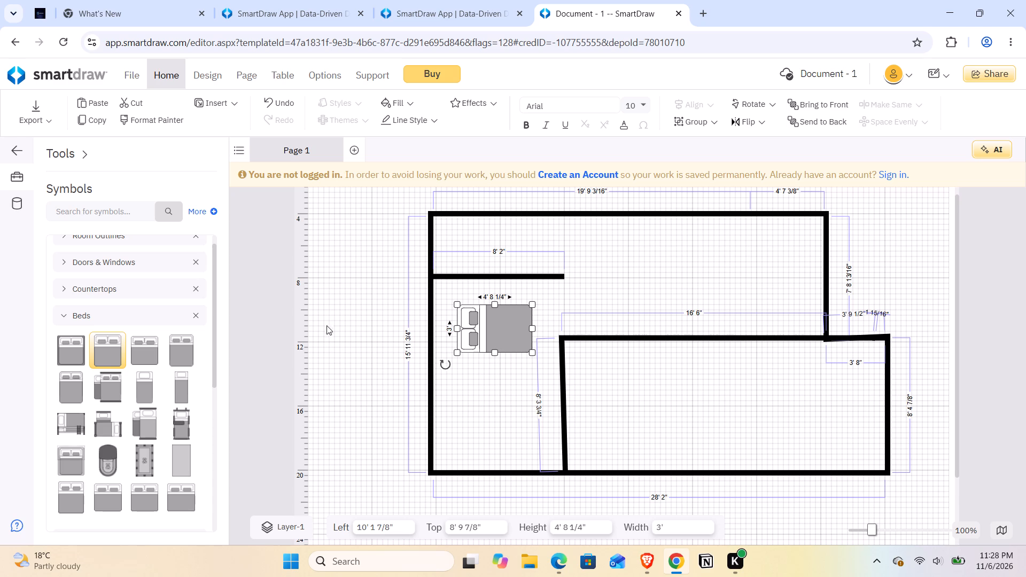
Place a Queen Bed symbol in the lower-right room, near its left interior wall.
{"action": "left_click", "coordinate": [104, 353]}
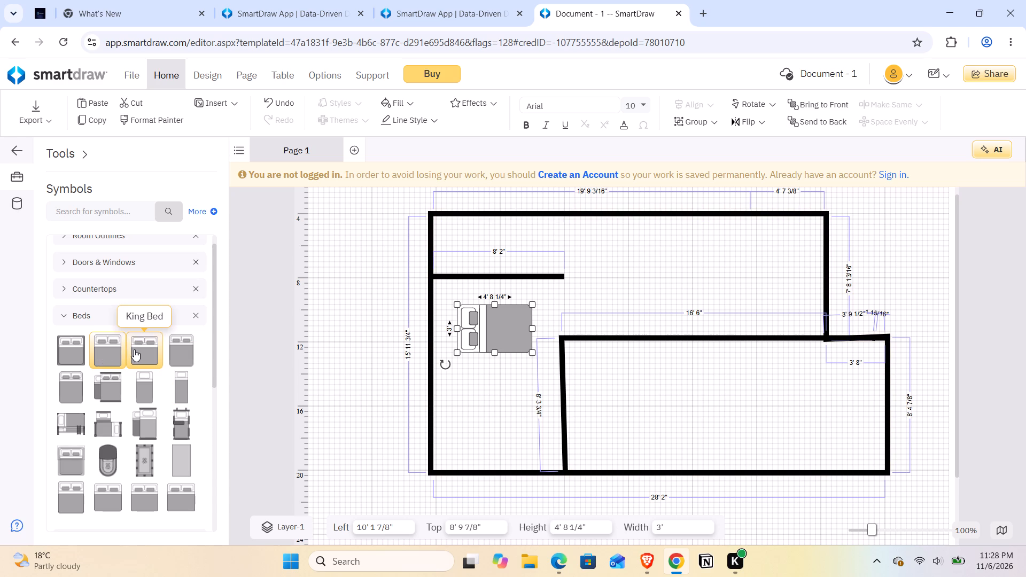
{"action": "left_click", "coordinate": [166, 354]}
{"action": "left_click_drag", "start_coordinate": [166, 354], "coordinate": [298, 355]}
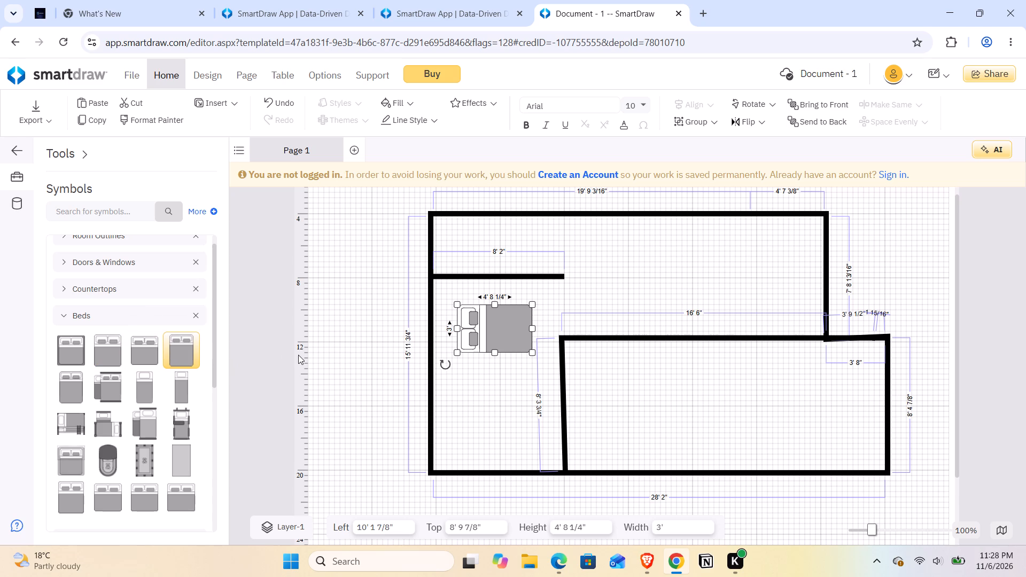
{"action": "left_click_drag", "start_coordinate": [298, 355], "coordinate": [627, 406]}
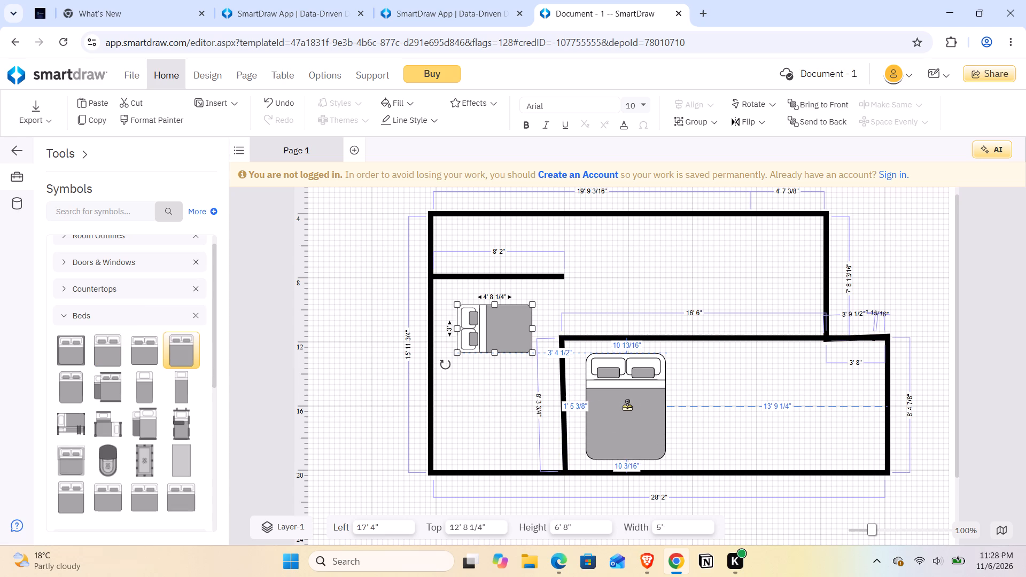
{"action": "left_click_drag", "start_coordinate": [627, 406], "coordinate": [641, 406]}
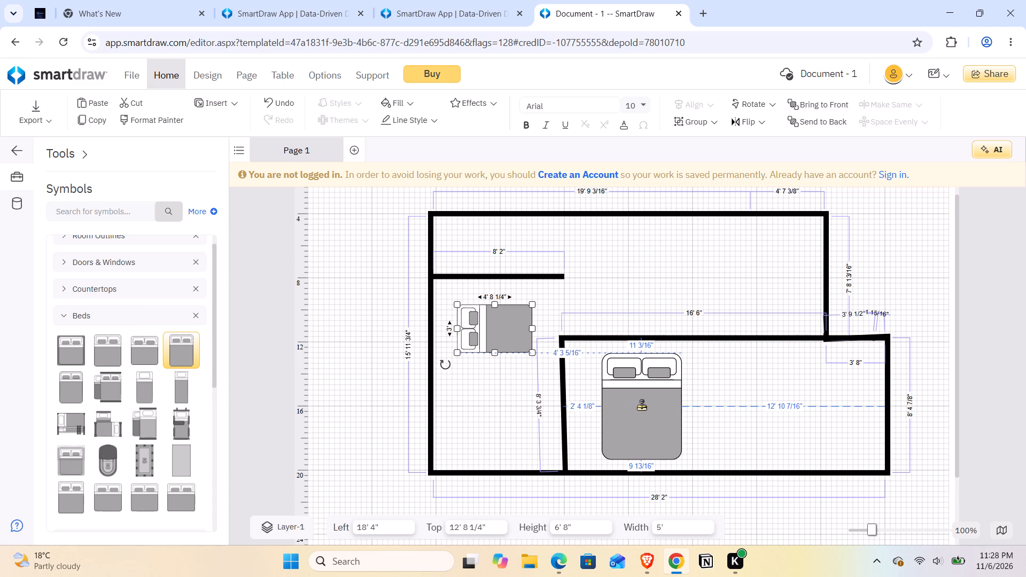
{"action": "left_click_drag", "start_coordinate": [641, 406], "coordinate": [634, 402]}
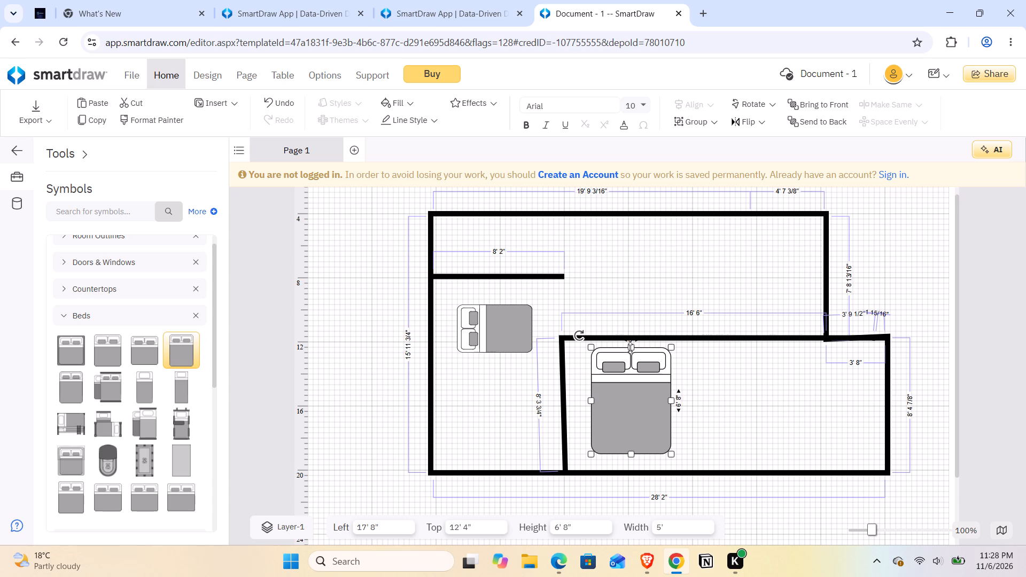
Shrink the Queen Bed in the lower-right room to a height of 5' and a width of 3' 4".
{"action": "left_click_drag", "start_coordinate": [630, 348], "coordinate": [630, 371]}
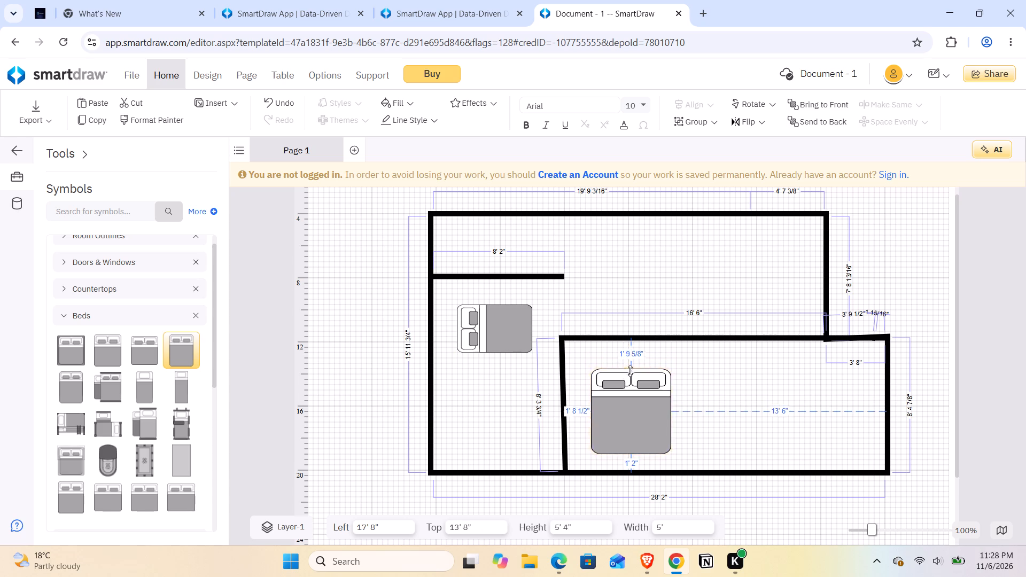
{"action": "left_click_drag", "start_coordinate": [630, 371], "coordinate": [630, 372]}
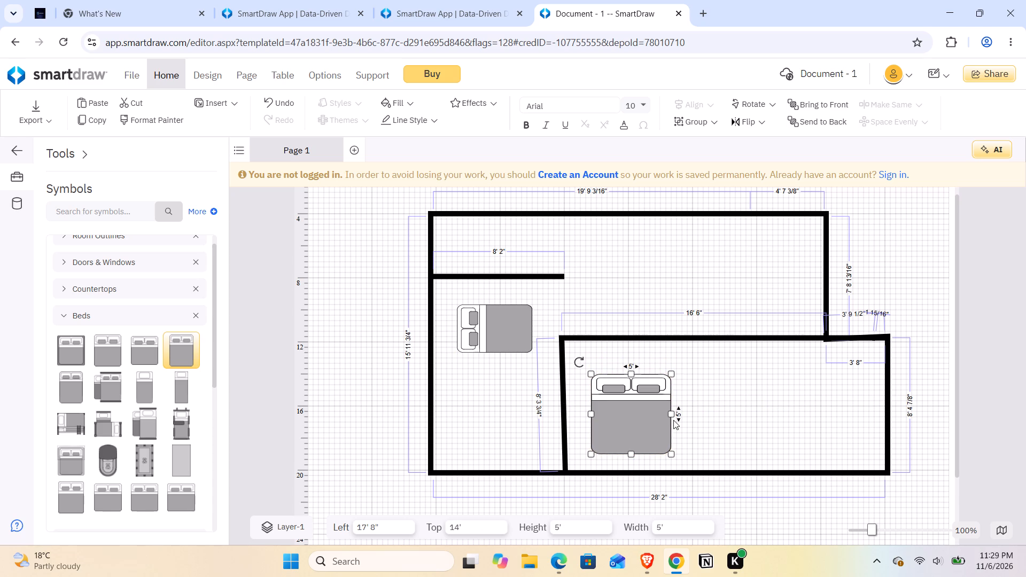
{"action": "left_click_drag", "start_coordinate": [671, 415], "coordinate": [656, 412]}
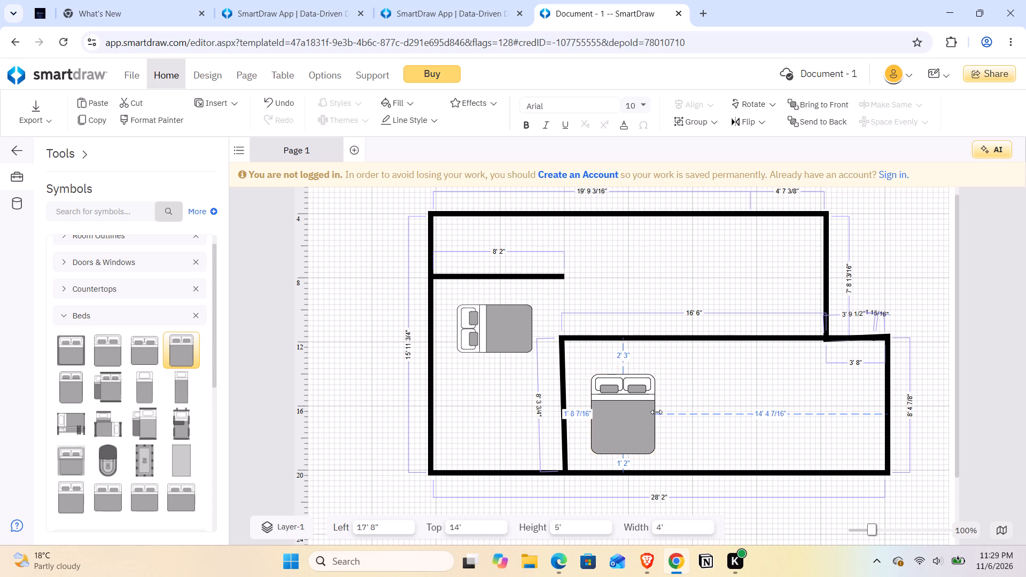
{"action": "left_click_drag", "start_coordinate": [656, 412], "coordinate": [646, 411]}
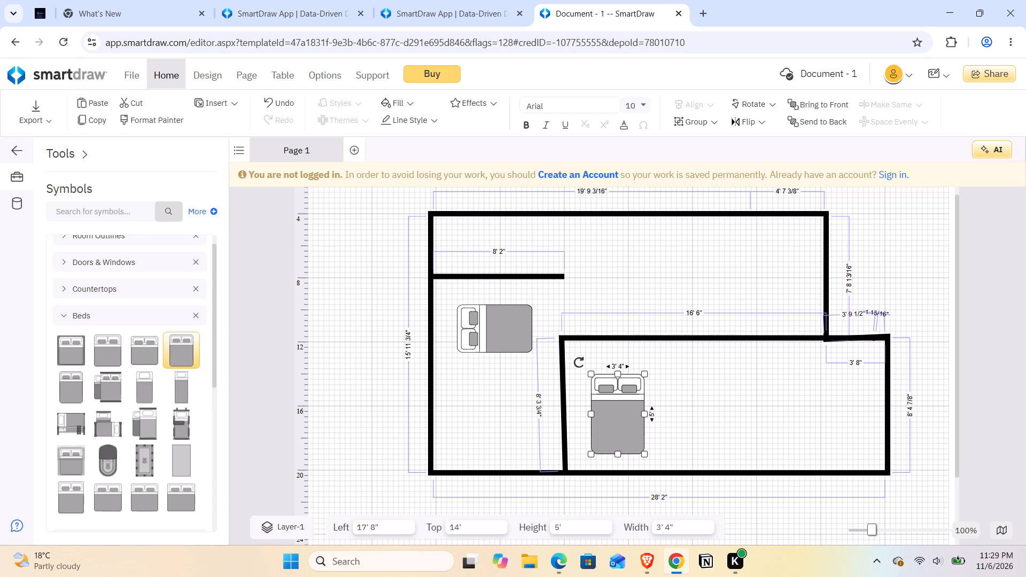
Rotate the Queen Bed 90° so its pillows face the room's left interior wall, and position it just clear of that wall.
{"action": "left_click_drag", "start_coordinate": [579, 363], "coordinate": [633, 360]}
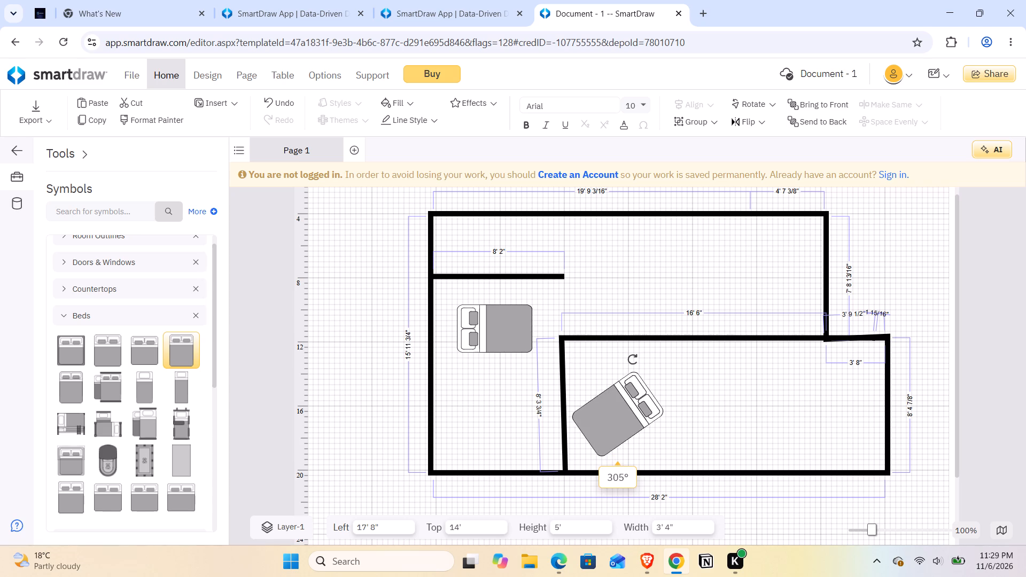
{"action": "left_click_drag", "start_coordinate": [633, 360], "coordinate": [650, 377]}
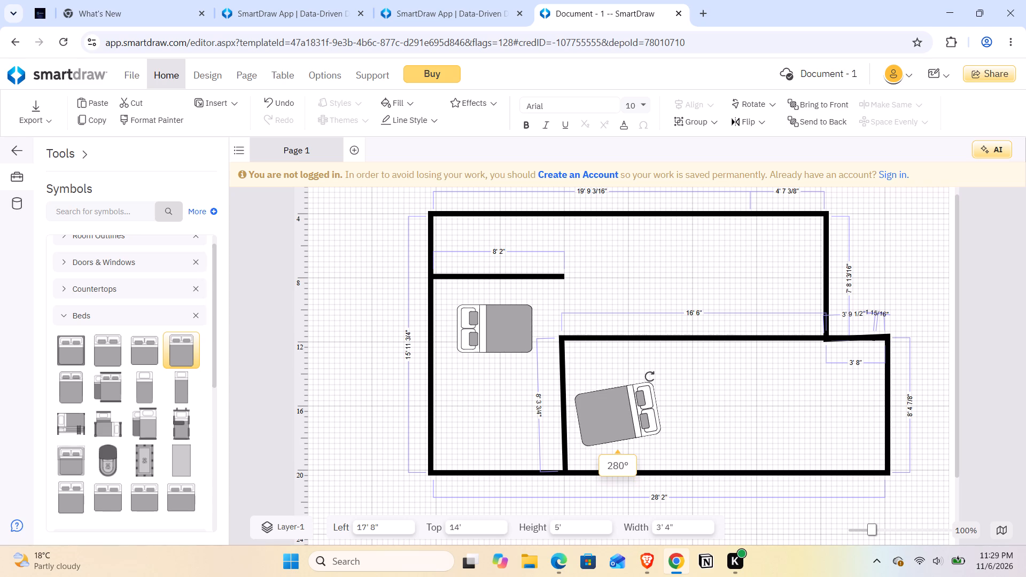
{"action": "left_click_drag", "start_coordinate": [650, 377], "coordinate": [540, 427]}
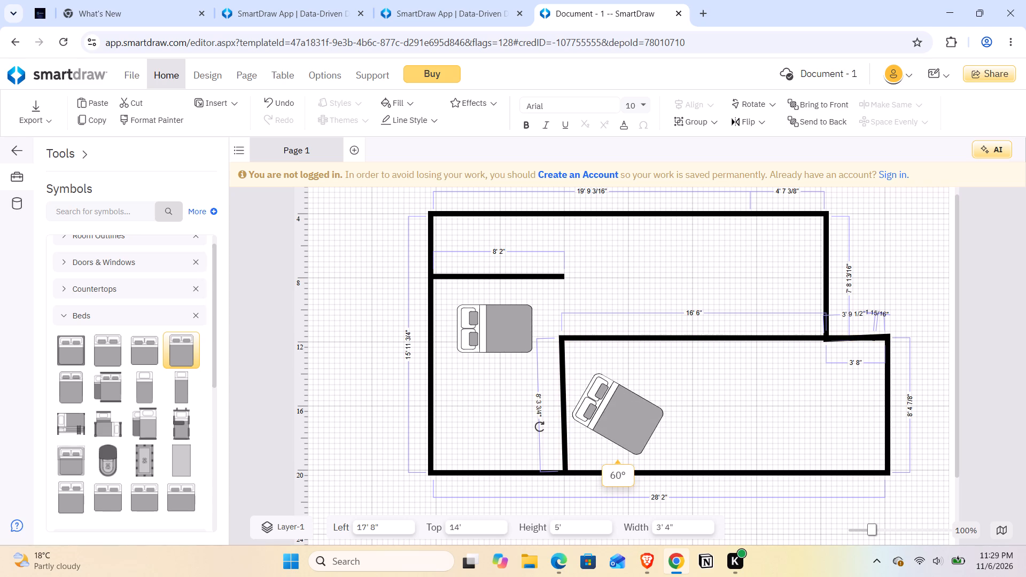
{"action": "left_click_drag", "start_coordinate": [540, 427], "coordinate": [539, 469]}
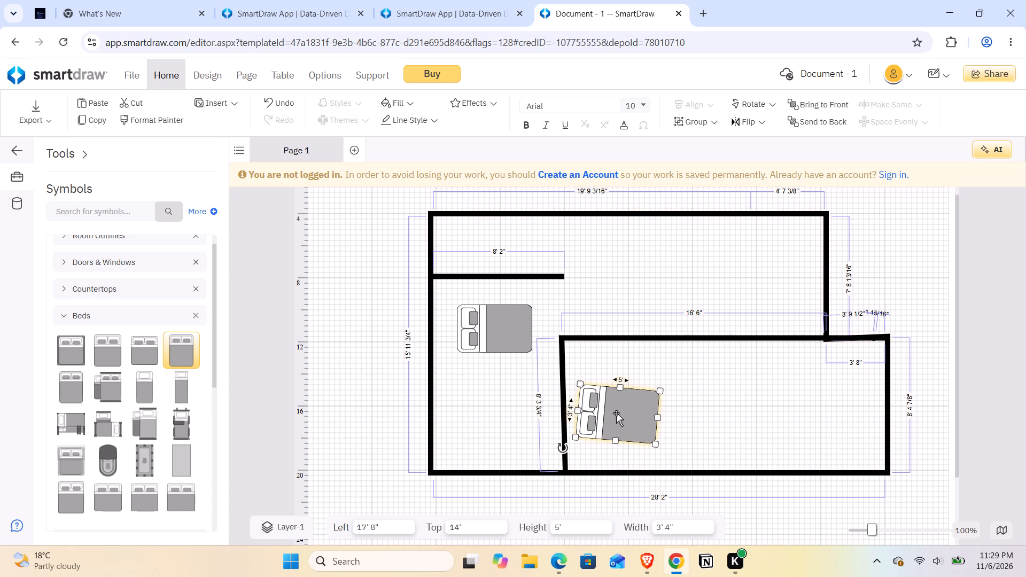
{"action": "left_click", "coordinate": [616, 413]}
{"action": "left_click_drag", "start_coordinate": [616, 413], "coordinate": [619, 397]}
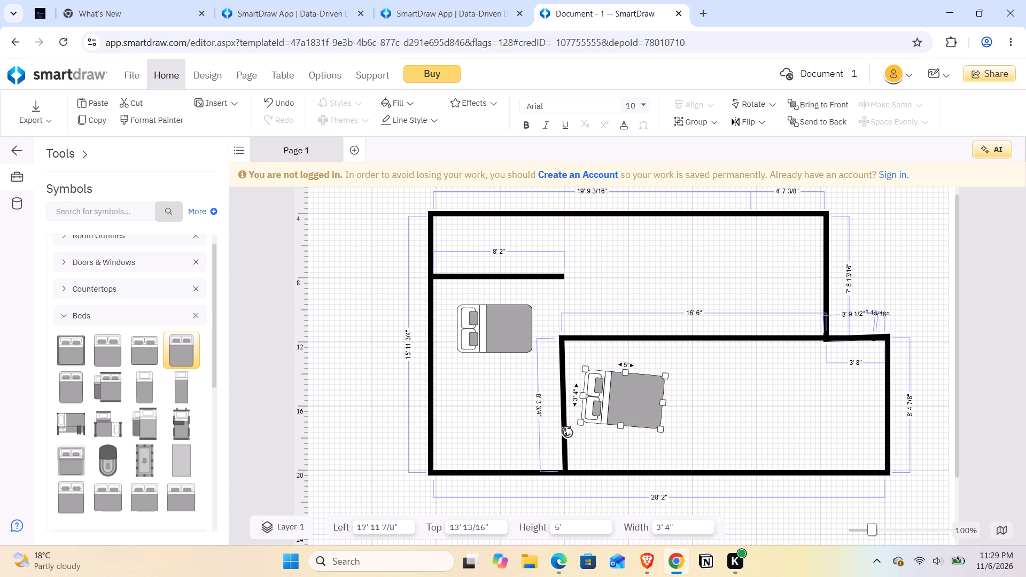
{"action": "left_click_drag", "start_coordinate": [566, 431], "coordinate": [566, 439]}
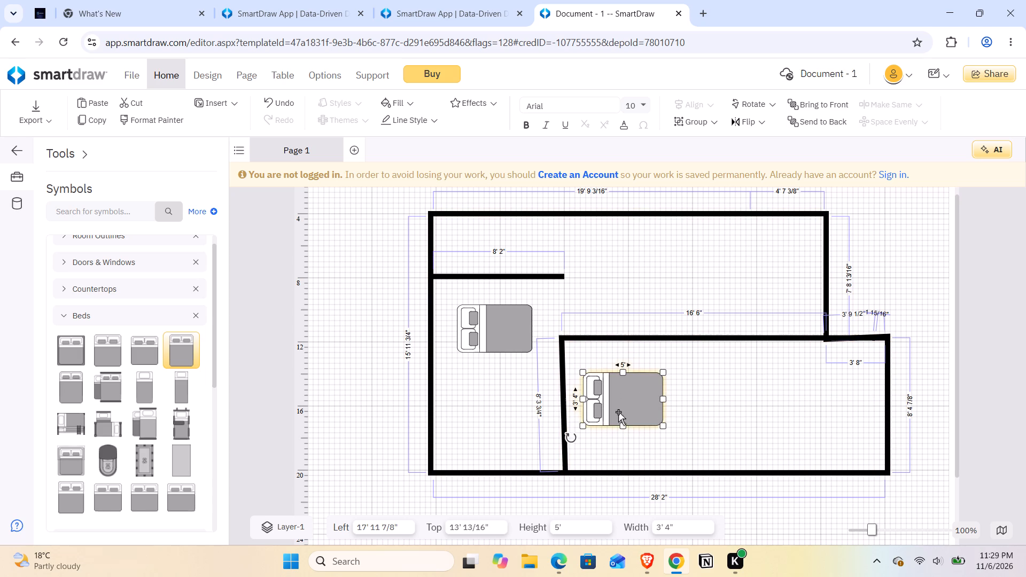
{"action": "left_click", "coordinate": [622, 401]}
{"action": "left_click_drag", "start_coordinate": [622, 401], "coordinate": [624, 411]}
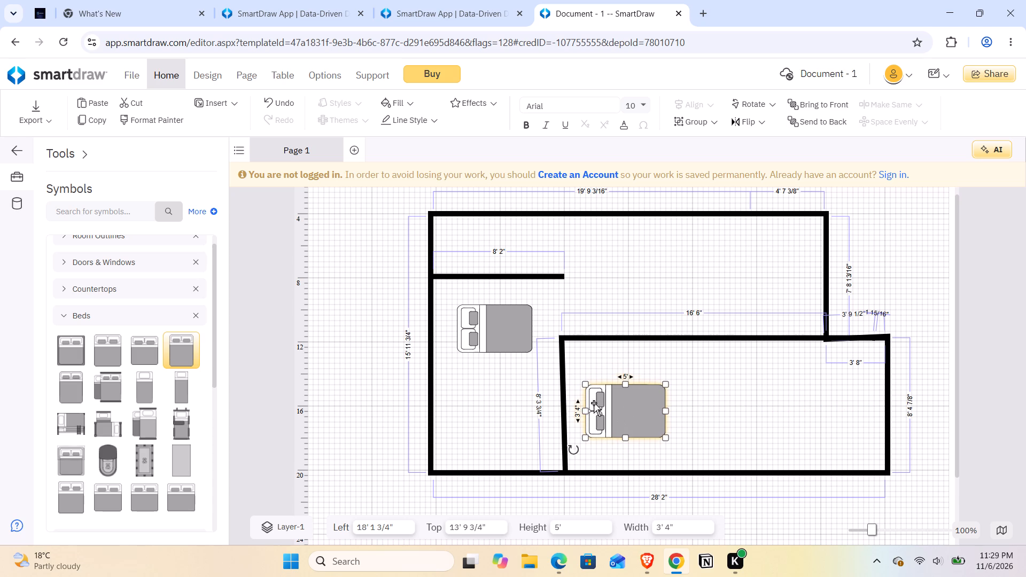
Reduce the rotated Queen Bed's width to about 2' 11 3/4".
{"action": "left_click", "coordinate": [626, 385]}
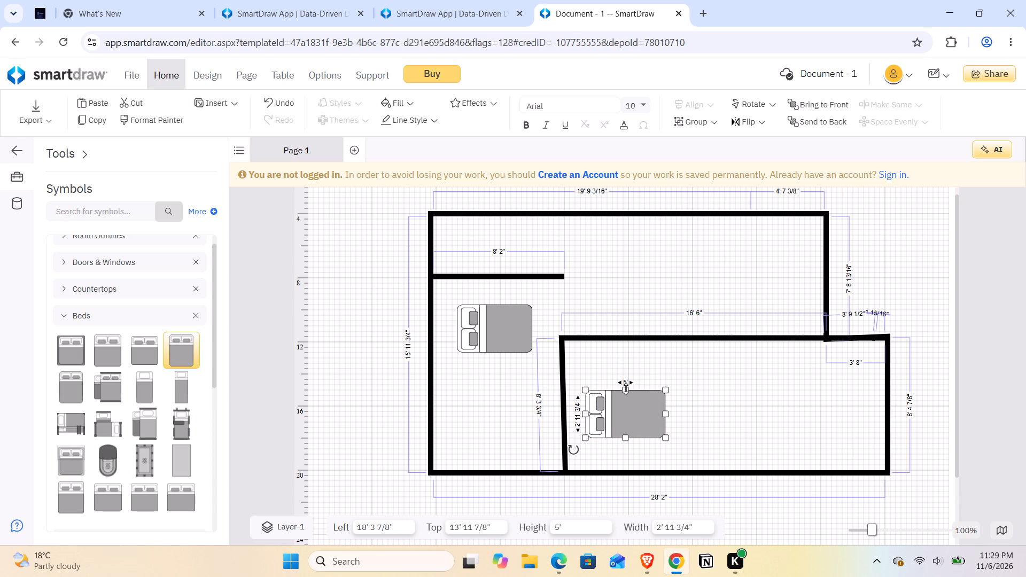
Place another Queen Bed in the lower-right room near the right exterior wall, rotated 270° so its pillows face that wall.
{"action": "left_click", "coordinate": [182, 352]}
{"action": "left_click_drag", "start_coordinate": [182, 352], "coordinate": [529, 426]}
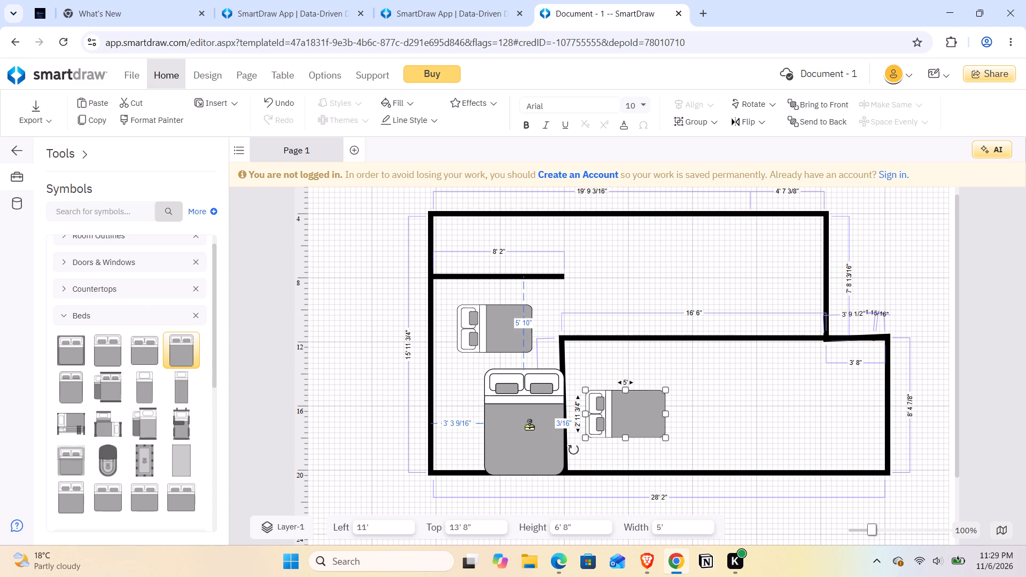
{"action": "left_click_drag", "start_coordinate": [529, 426], "coordinate": [811, 405]}
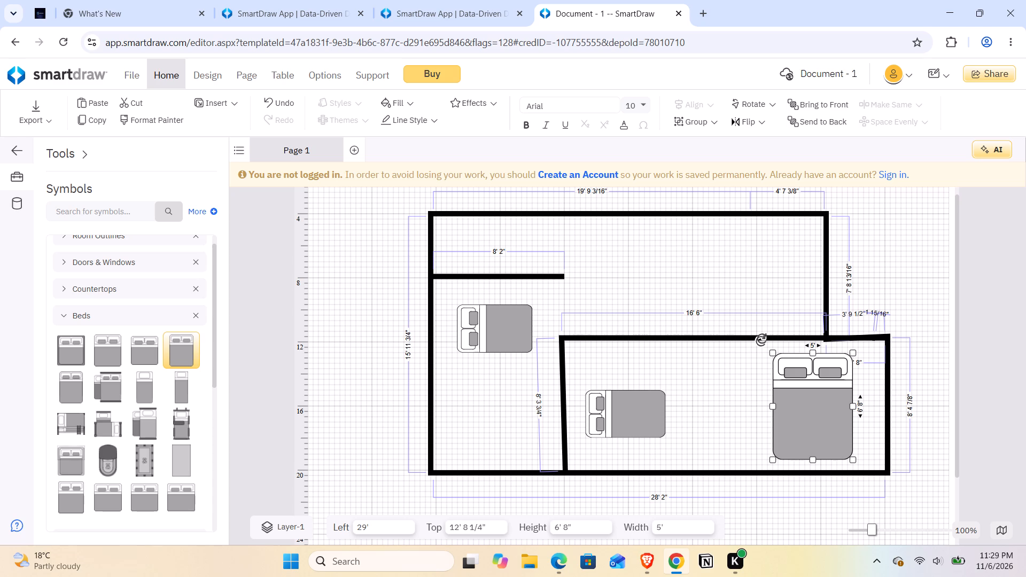
{"action": "left_click_drag", "start_coordinate": [762, 339], "coordinate": [849, 372]}
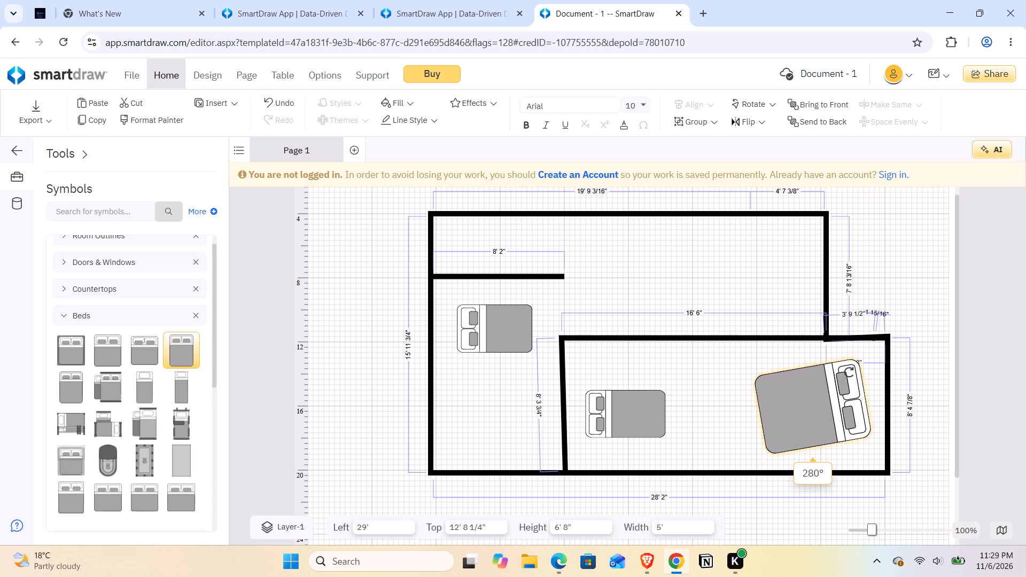
{"action": "left_click_drag", "start_coordinate": [849, 372], "coordinate": [855, 376]}
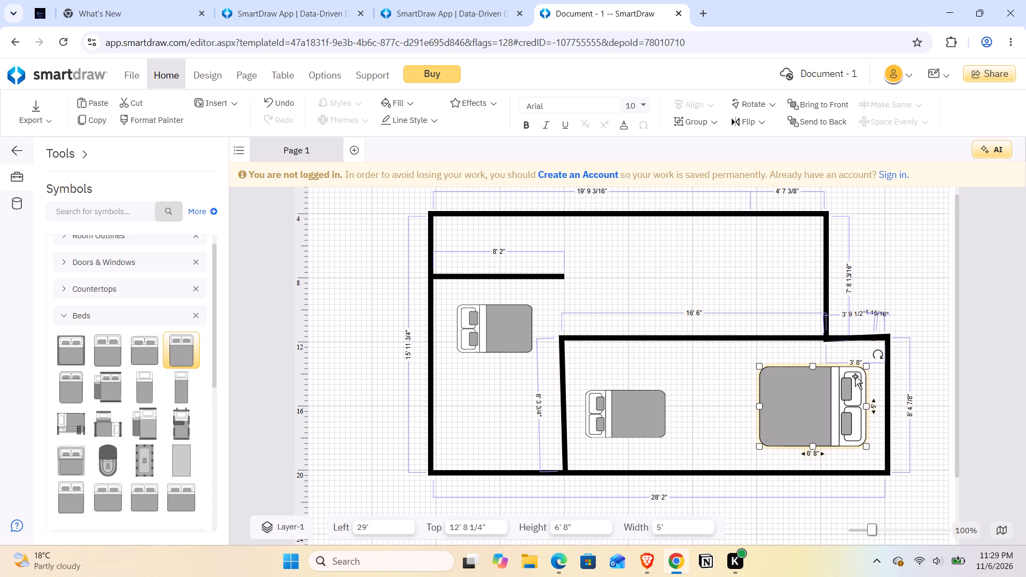
Shrink the Queen Bed by the right exterior wall to a width of 3' and a height of 4' 10".
{"action": "left_click_drag", "start_coordinate": [812, 368], "coordinate": [812, 384]}
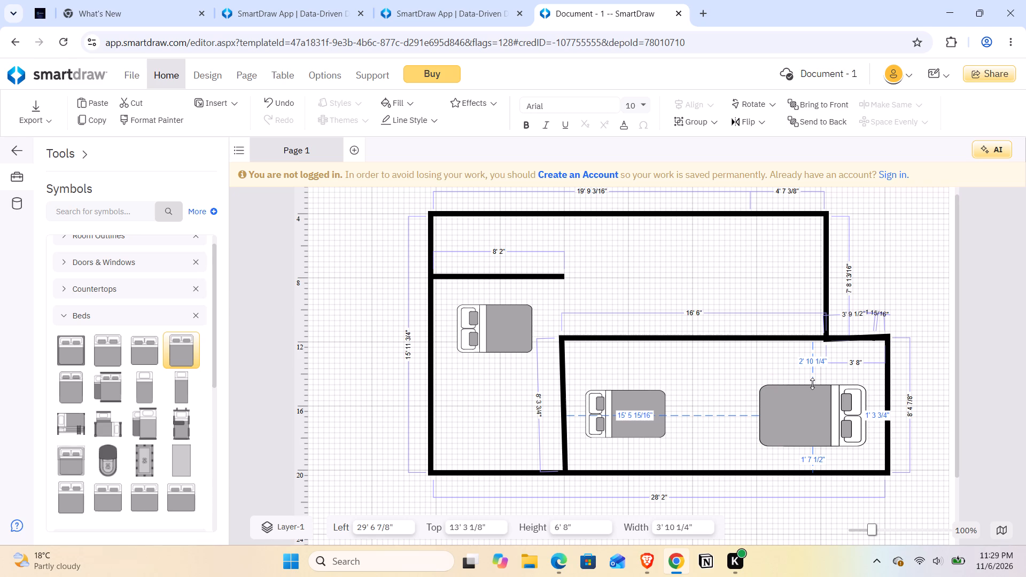
{"action": "left_click_drag", "start_coordinate": [812, 384], "coordinate": [813, 385]}
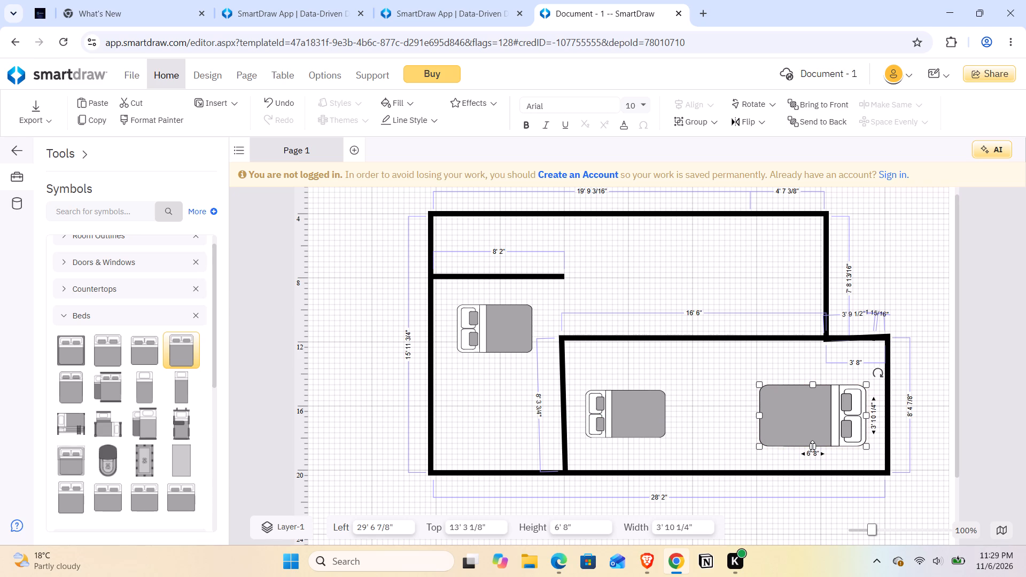
{"action": "left_click_drag", "start_coordinate": [812, 446], "coordinate": [813, 435]}
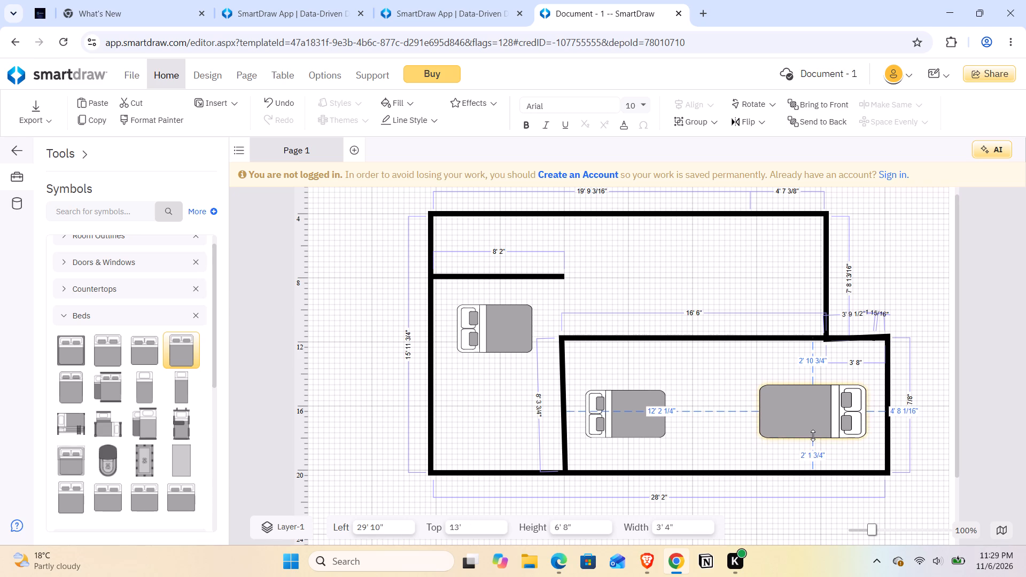
{"action": "left_click_drag", "start_coordinate": [813, 435], "coordinate": [813, 433]}
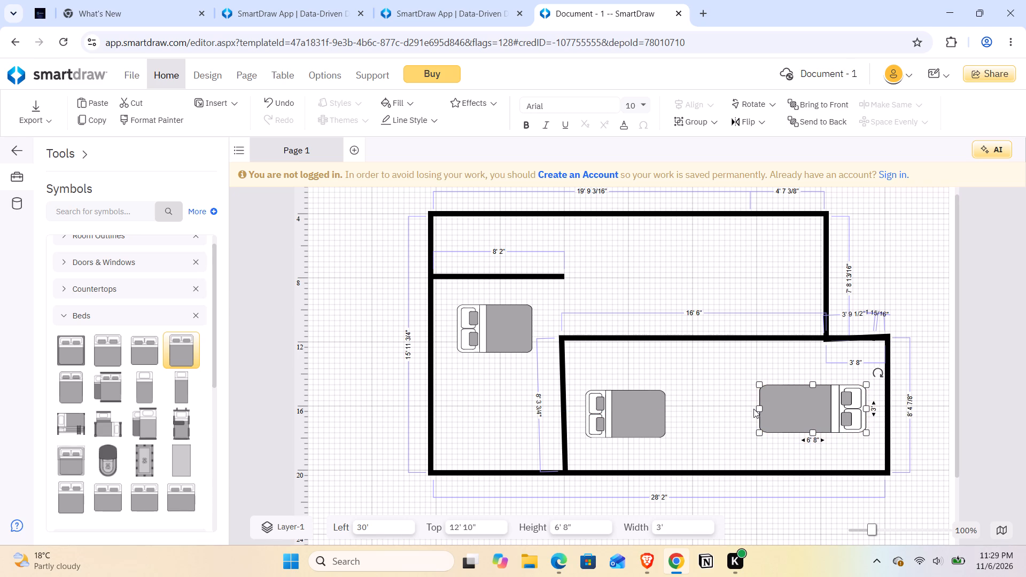
{"action": "left_click_drag", "start_coordinate": [757, 408], "coordinate": [767, 407]}
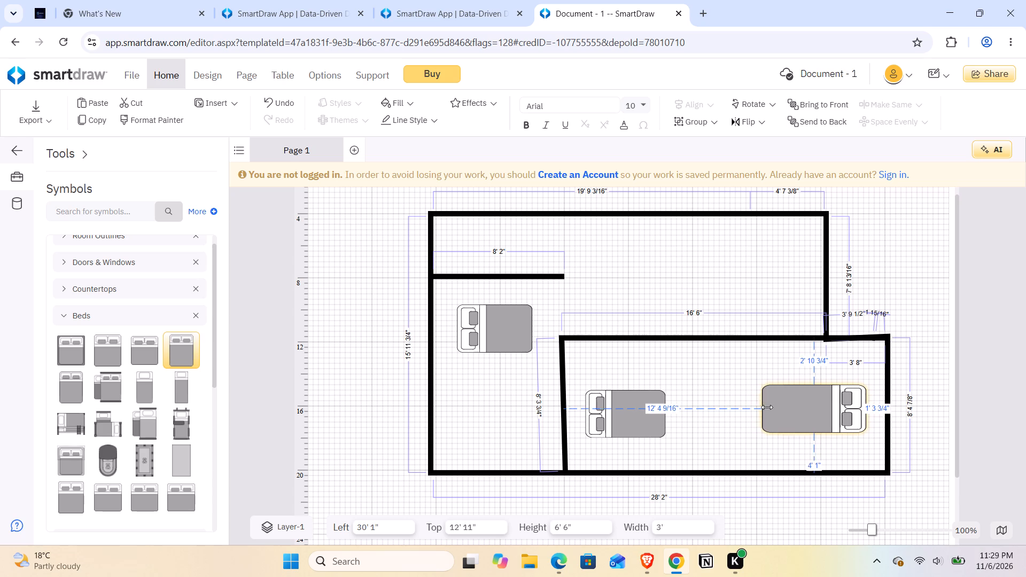
{"action": "left_click_drag", "start_coordinate": [767, 407], "coordinate": [783, 406]}
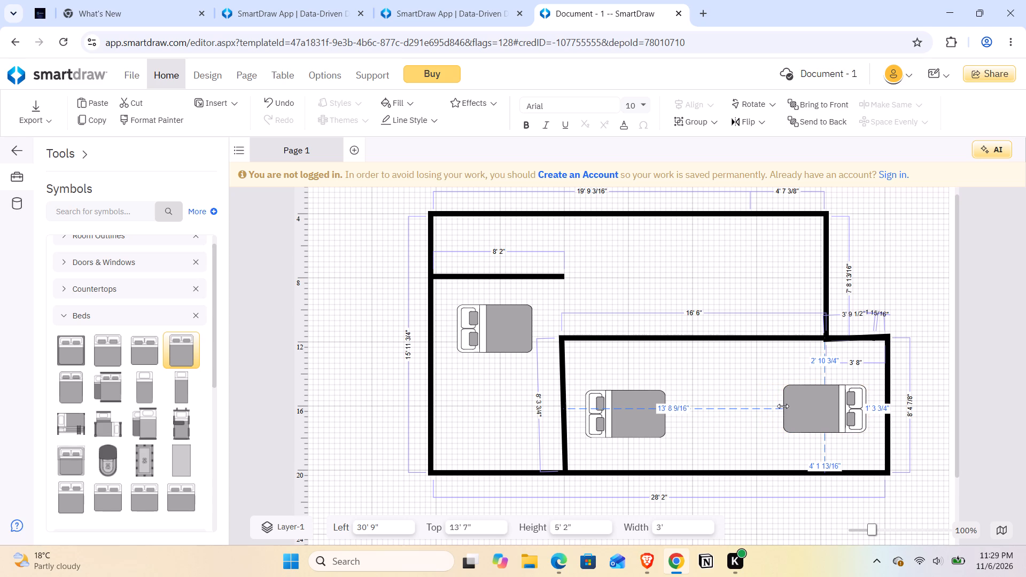
{"action": "left_click_drag", "start_coordinate": [783, 406], "coordinate": [785, 406]}
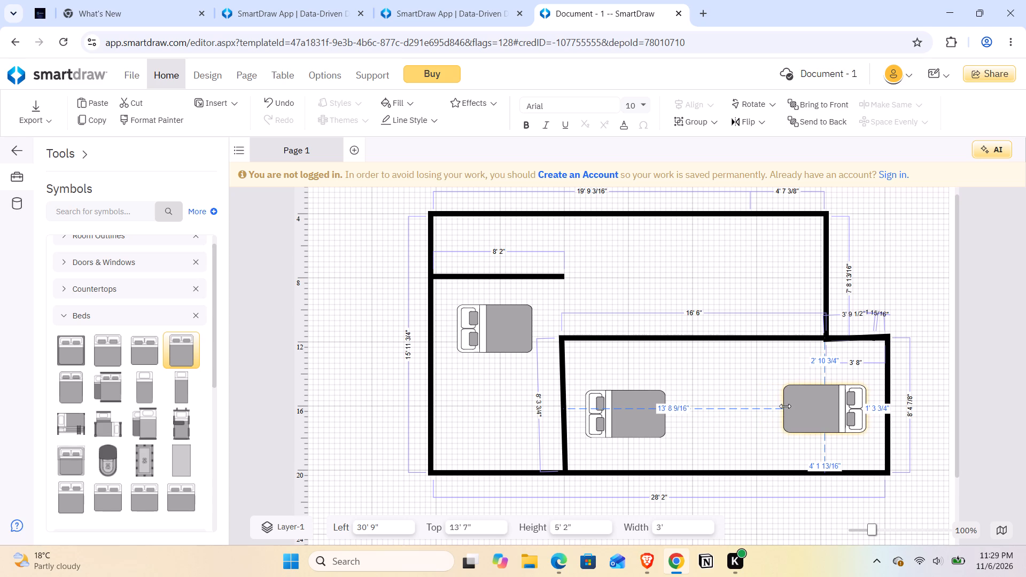
{"action": "left_click_drag", "start_coordinate": [785, 406], "coordinate": [787, 406]}
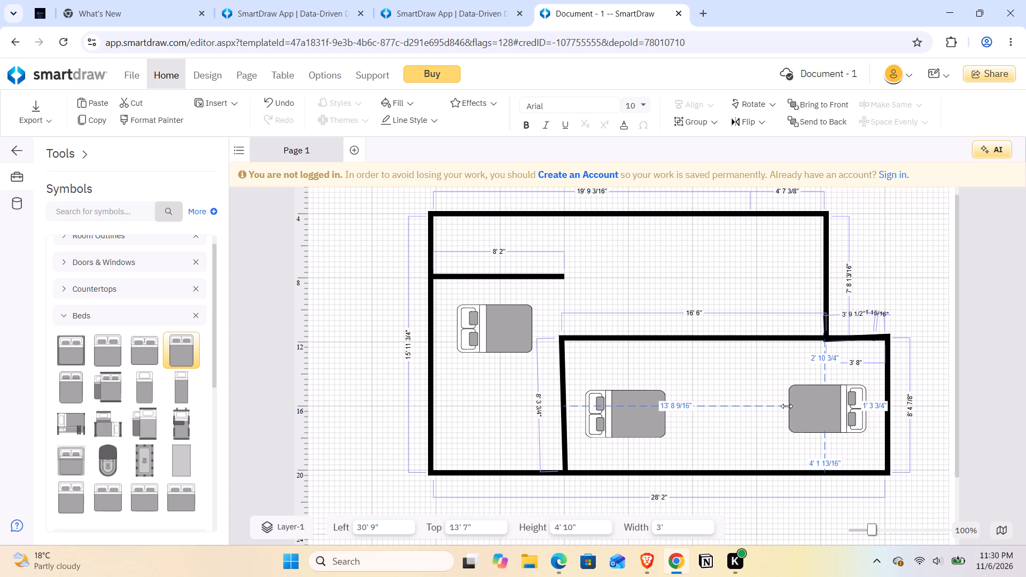
{"action": "left_click_drag", "start_coordinate": [787, 406], "coordinate": [787, 407]}
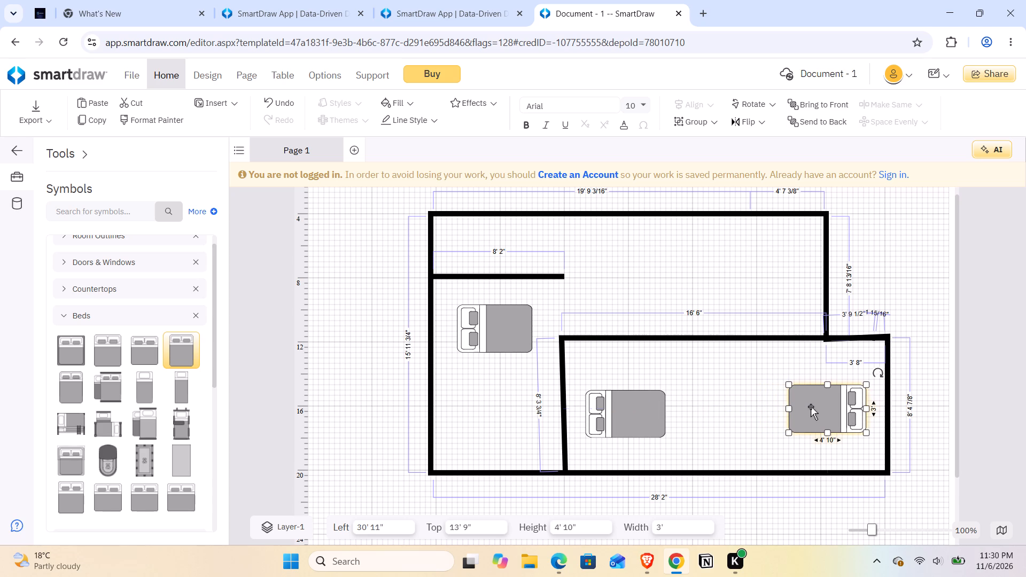
Move the resized bed closer to the bottom exterior wall, to about 30' 11 1/4" from the left and 14' 8 3/4" from the top.
{"action": "left_click", "coordinate": [811, 407]}
{"action": "left_click_drag", "start_coordinate": [811, 407], "coordinate": [814, 420]}
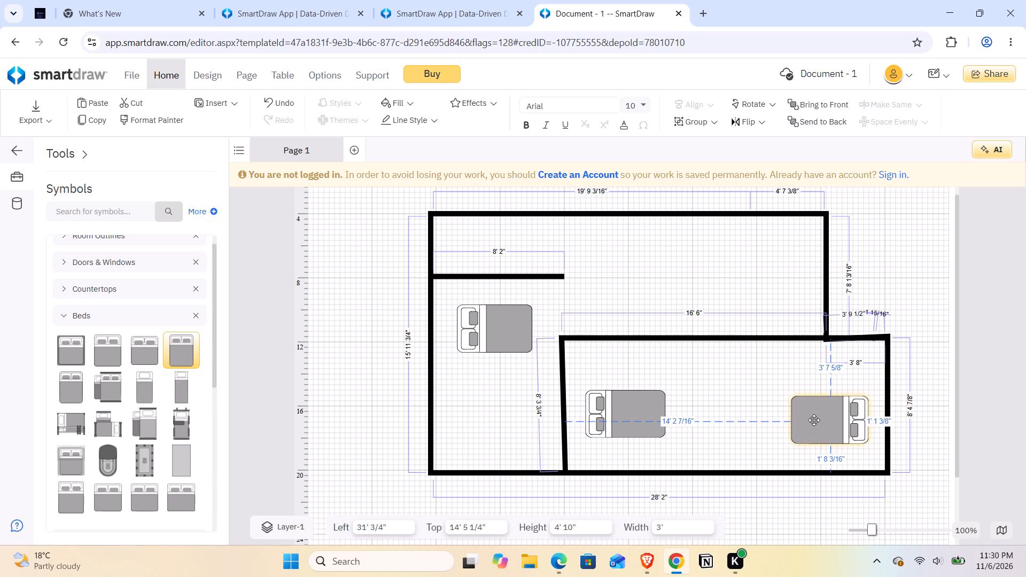
{"action": "left_click_drag", "start_coordinate": [814, 420], "coordinate": [812, 423]}
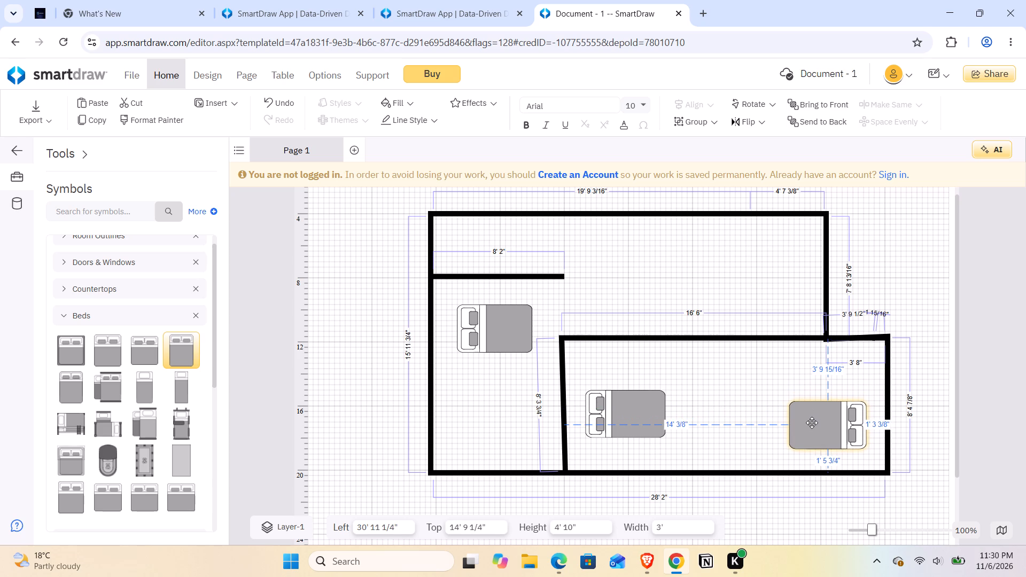
{"action": "left_click_drag", "start_coordinate": [812, 423], "coordinate": [812, 420]}
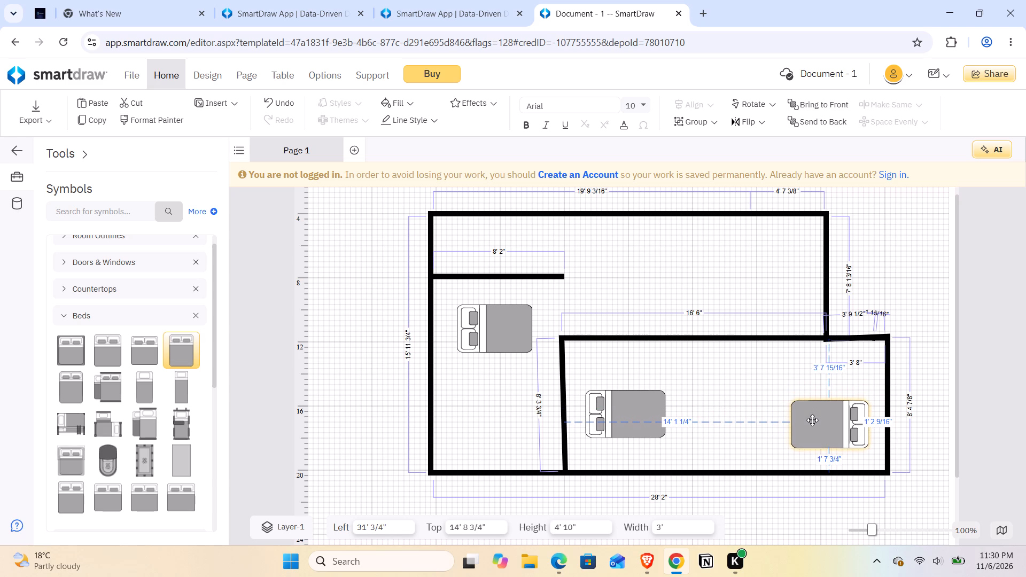
{"action": "left_click_drag", "start_coordinate": [812, 420], "coordinate": [811, 420]}
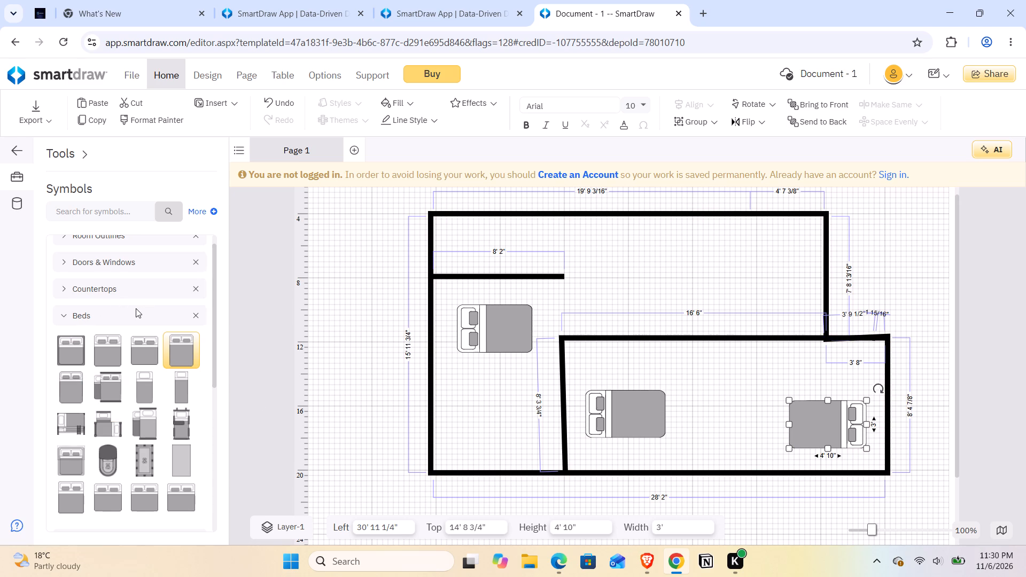
Search the symbol library for "cubicle".
{"action": "scroll", "coordinate": [136, 308], "scroll_direction": "down", "scroll_amount": 1}
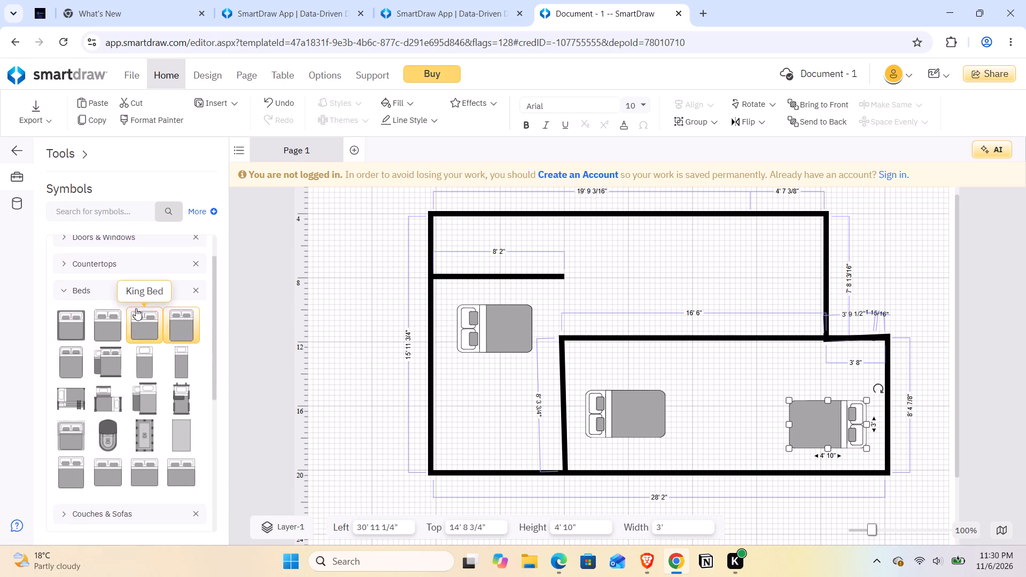
{"action": "scroll", "coordinate": [136, 308], "scroll_direction": "down", "scroll_amount": 3}
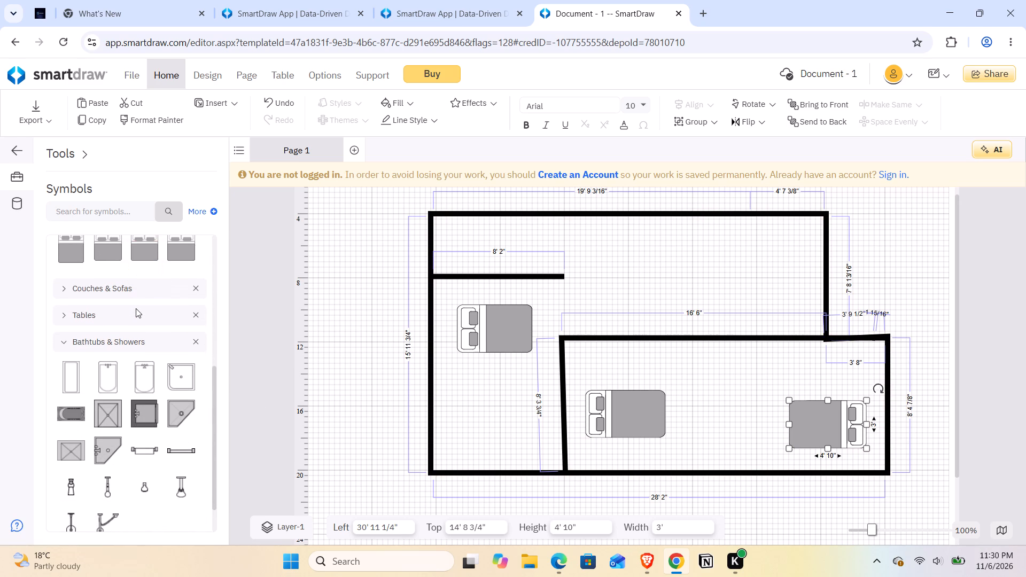
{"action": "scroll", "coordinate": [136, 308], "scroll_direction": "down", "scroll_amount": 1}
{"action": "scroll", "coordinate": [136, 308], "scroll_direction": "up", "scroll_amount": 1}
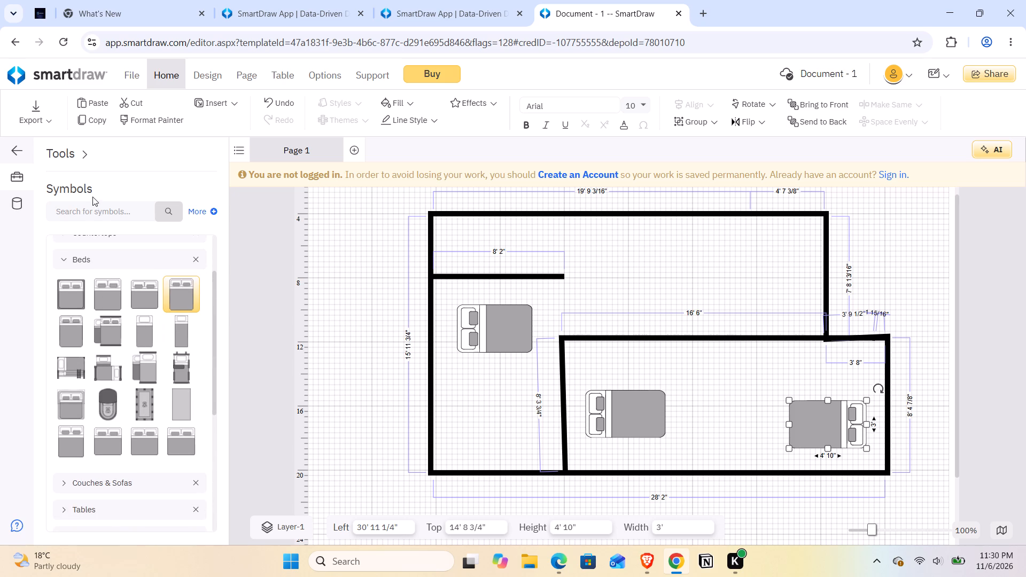
{"action": "left_click", "coordinate": [92, 208]}
{"action": "type", "text": "cubicle"}
{"action": "key", "text": "Return"}
{"action": "left_click", "coordinate": [167, 215]}
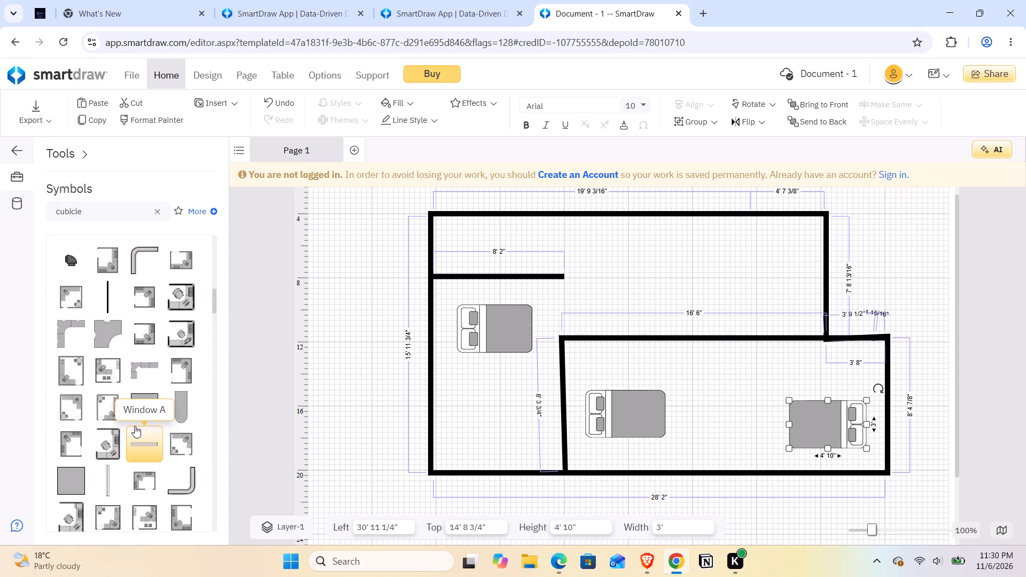
Look through the Cubicles & Offices symbols for furnishings that suit the floor plan.
{"action": "scroll", "coordinate": [135, 426], "scroll_direction": "down", "scroll_amount": 2}
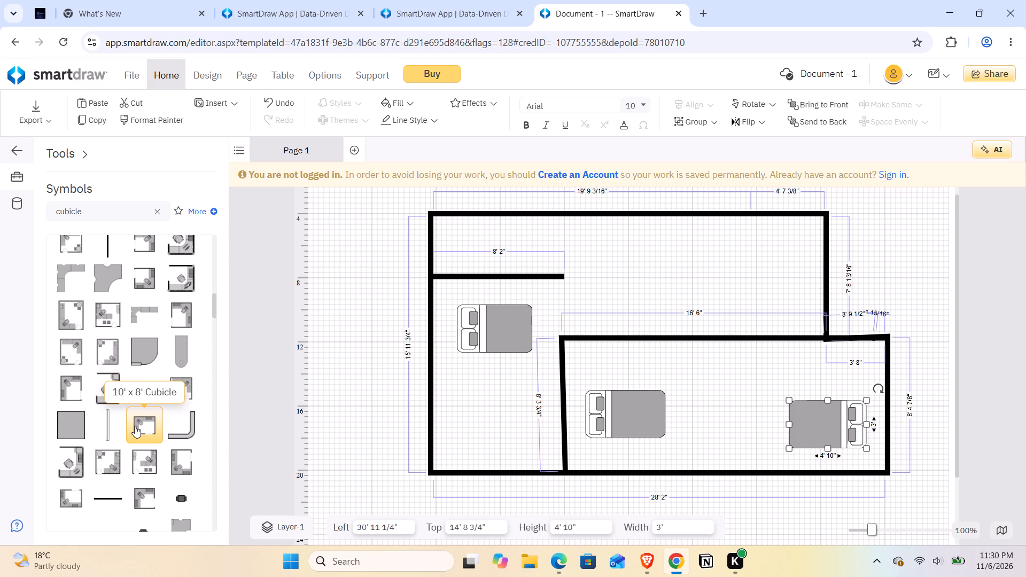
{"action": "scroll", "coordinate": [135, 426], "scroll_direction": "down", "scroll_amount": 2}
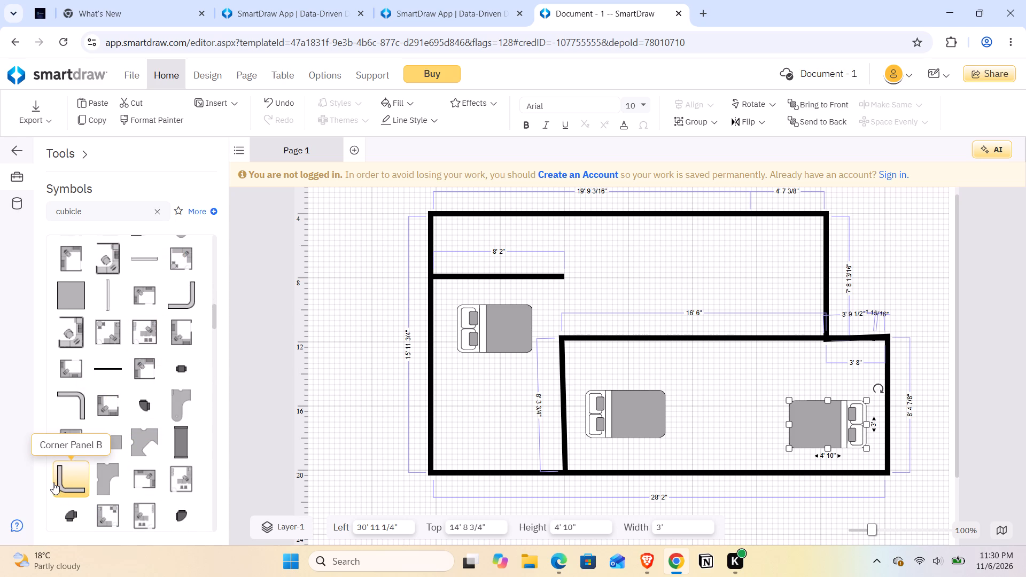
{"action": "scroll", "coordinate": [100, 370], "scroll_direction": "down", "scroll_amount": 1}
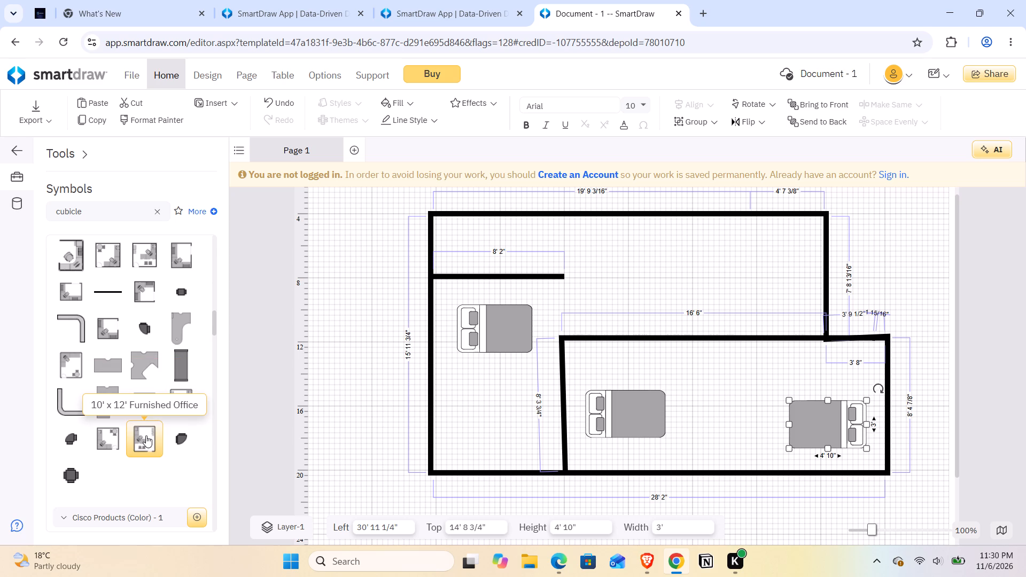
{"action": "scroll", "coordinate": [115, 441], "scroll_direction": "up", "scroll_amount": 2}
{"action": "scroll", "coordinate": [98, 378], "scroll_direction": "up", "scroll_amount": 2}
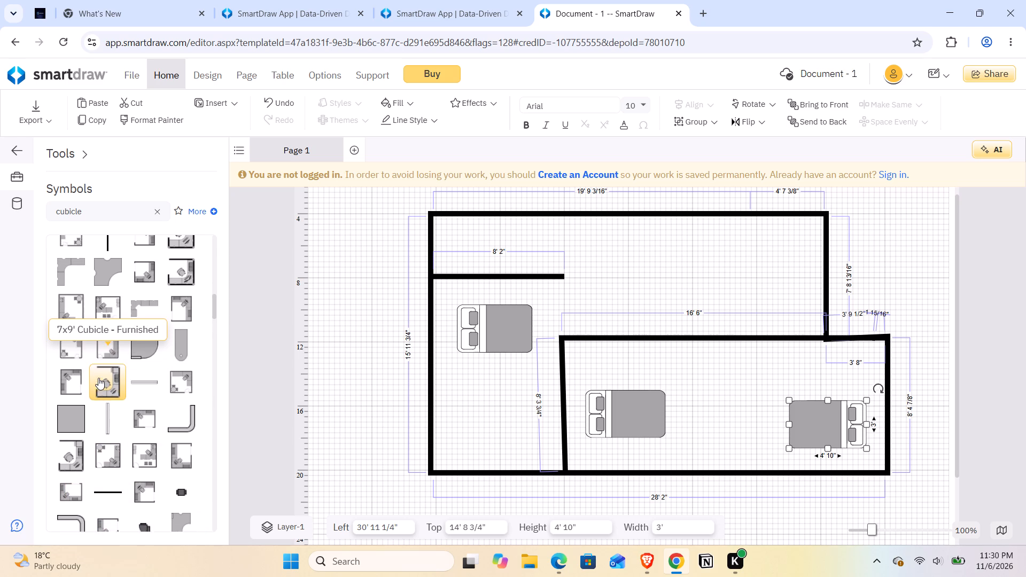
{"action": "scroll", "coordinate": [98, 378], "scroll_direction": "up", "scroll_amount": 3}
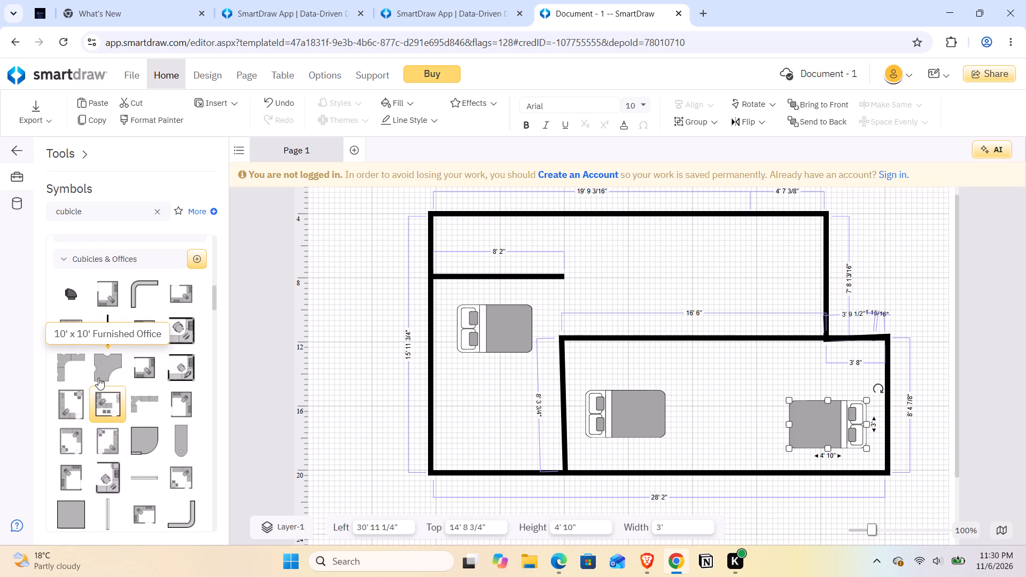
{"action": "scroll", "coordinate": [98, 378], "scroll_direction": "up", "scroll_amount": 1}
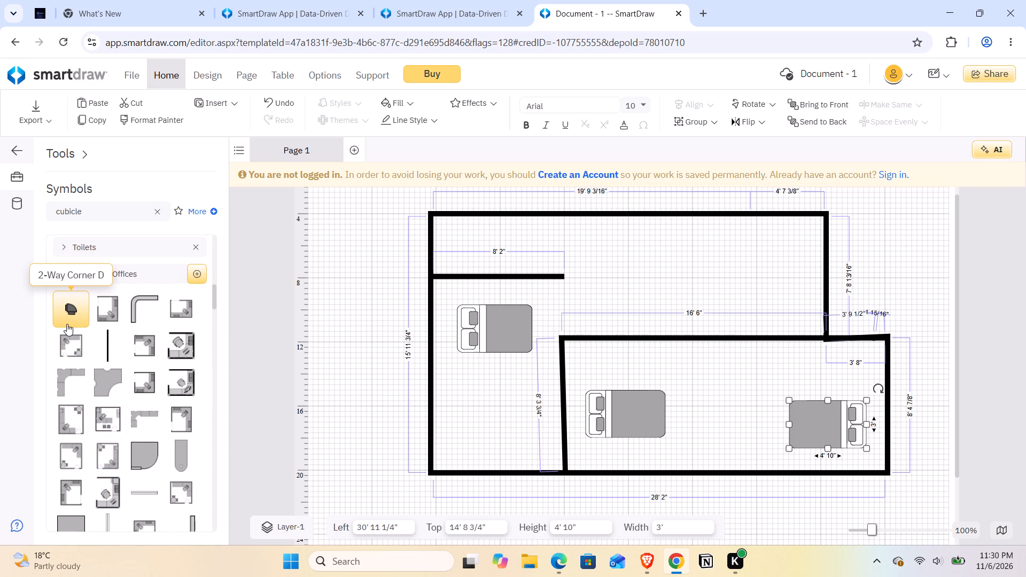
Examine the Bathtubs & Showers symbols already in the symbol library.
{"action": "scroll", "coordinate": [67, 324], "scroll_direction": "up", "scroll_amount": 2}
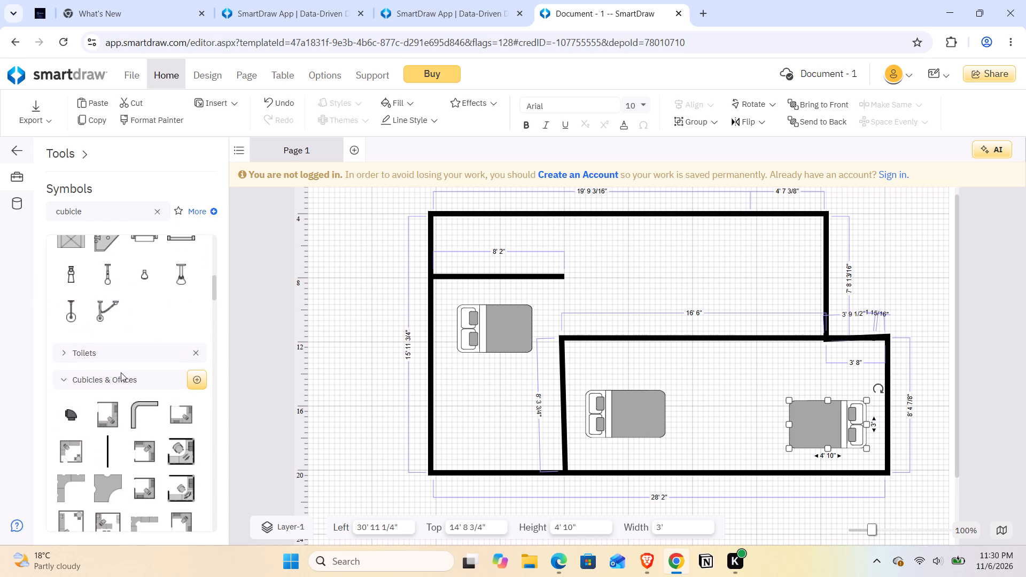
{"action": "scroll", "coordinate": [121, 375], "scroll_direction": "up", "scroll_amount": 1}
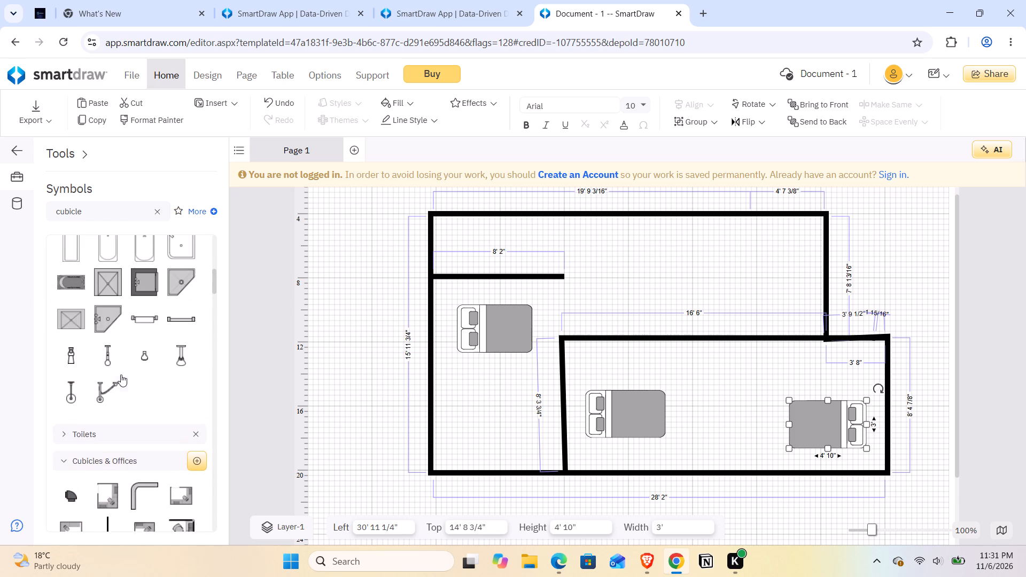
{"action": "scroll", "coordinate": [121, 375], "scroll_direction": "up", "scroll_amount": 1}
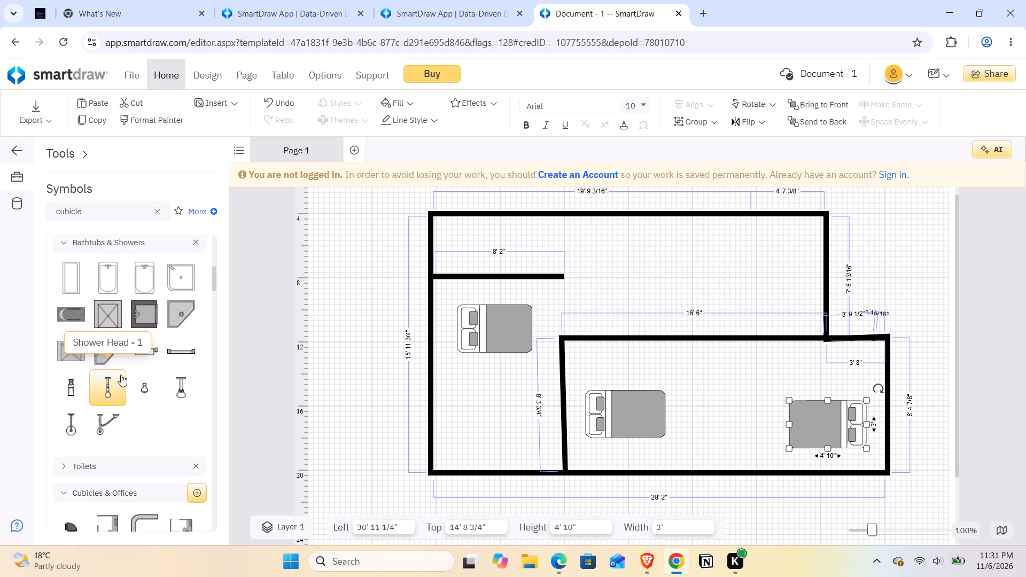
{"action": "scroll", "coordinate": [123, 386], "scroll_direction": "up", "scroll_amount": 3}
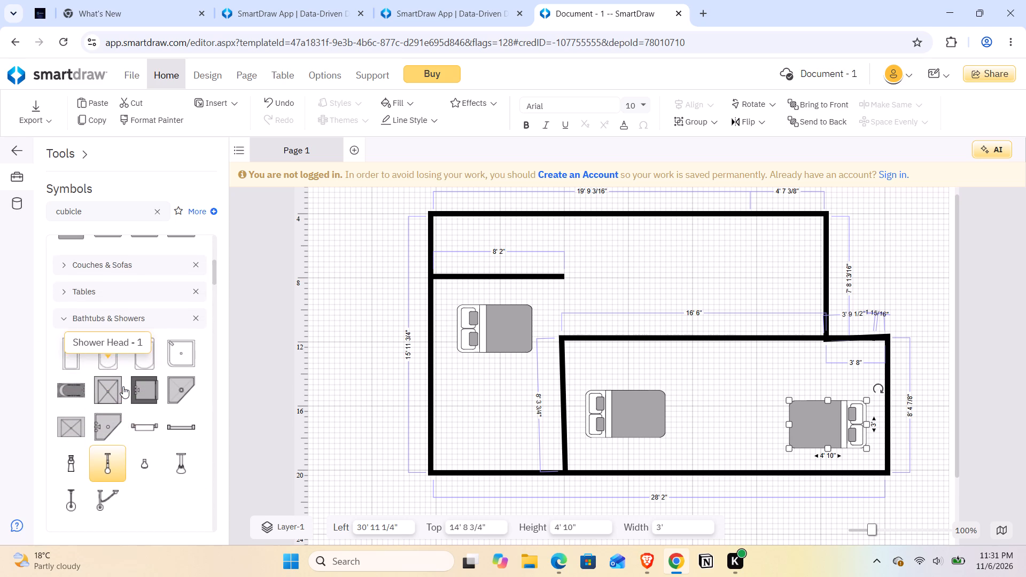
{"action": "scroll", "coordinate": [123, 386], "scroll_direction": "up", "scroll_amount": 1}
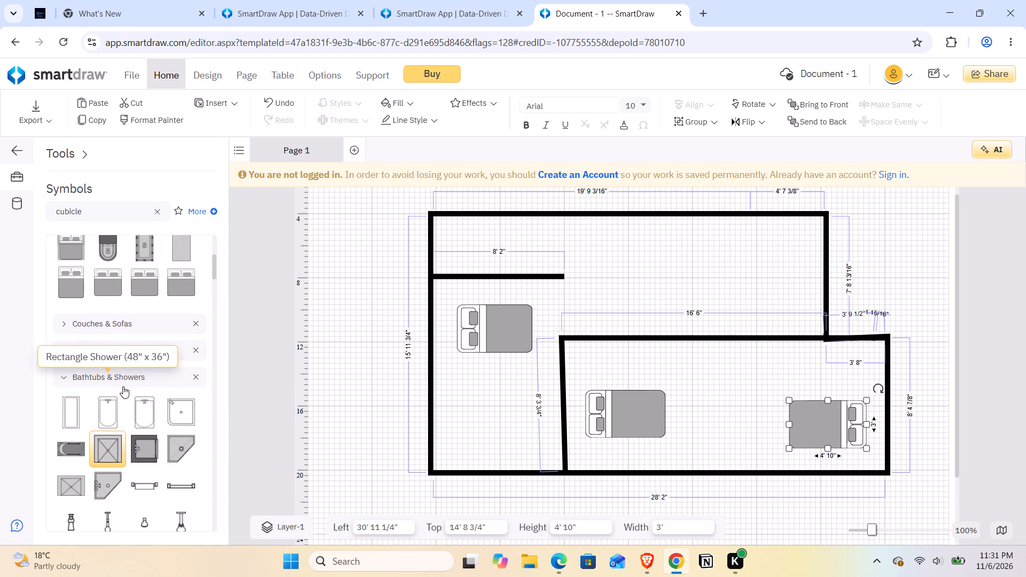
{"action": "scroll", "coordinate": [123, 386], "scroll_direction": "up", "scroll_amount": 1}
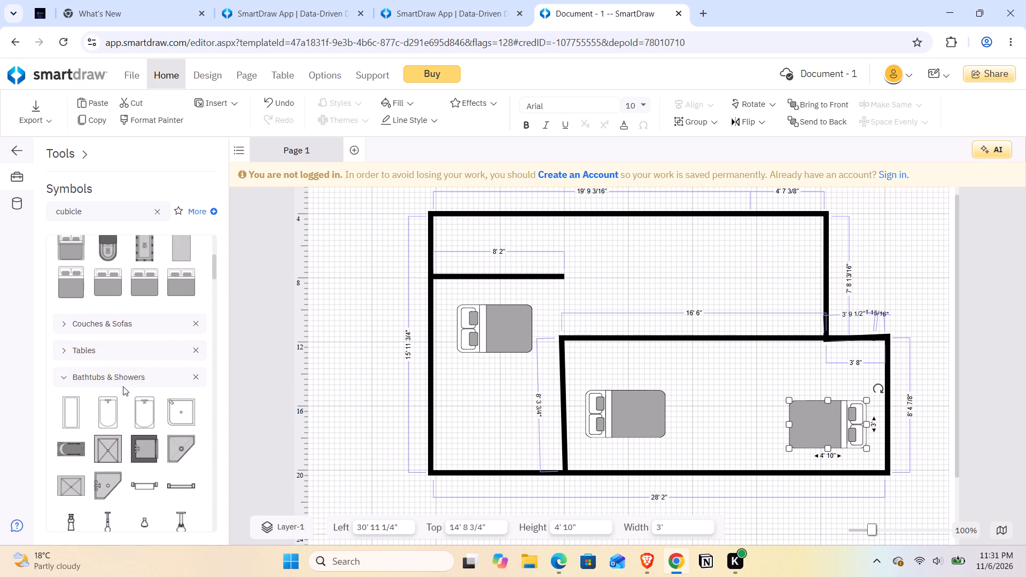
{"action": "scroll", "coordinate": [142, 435], "scroll_direction": "down", "scroll_amount": 1}
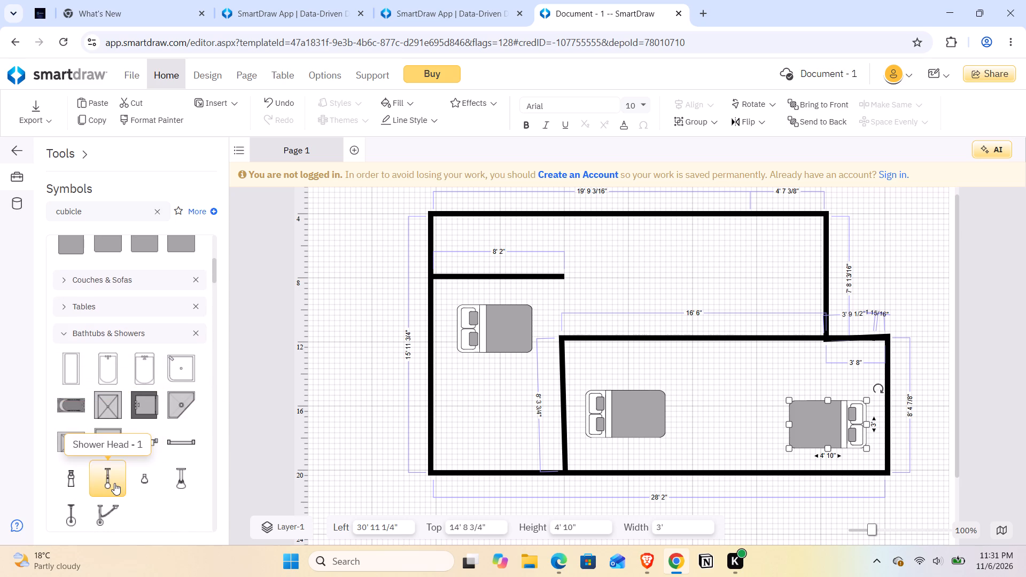
{"action": "scroll", "coordinate": [114, 483], "scroll_direction": "down", "scroll_amount": 1}
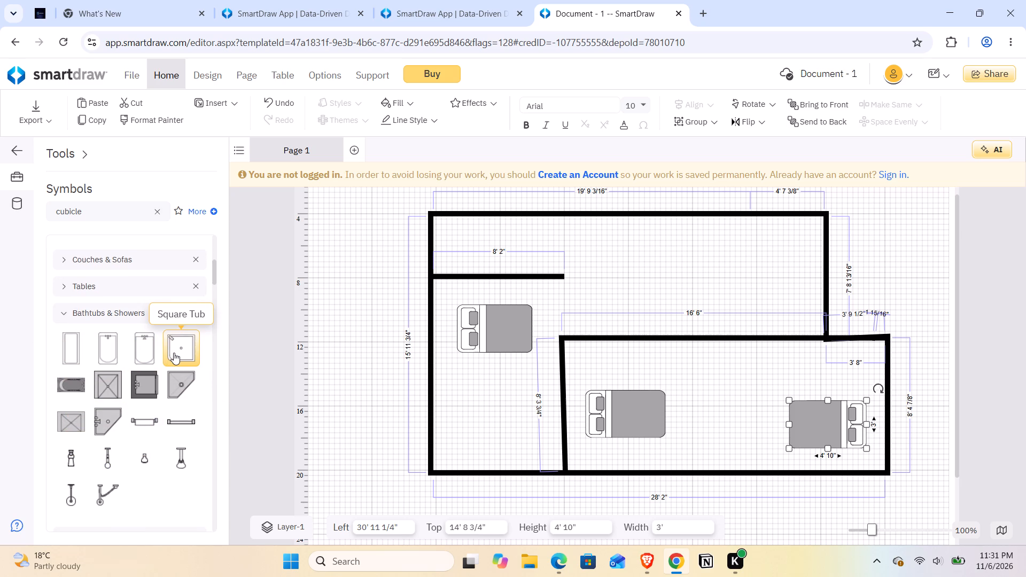
Expand the Tables symbol category and look through its dining, coffee and end tables.
{"action": "left_click", "coordinate": [118, 277]}
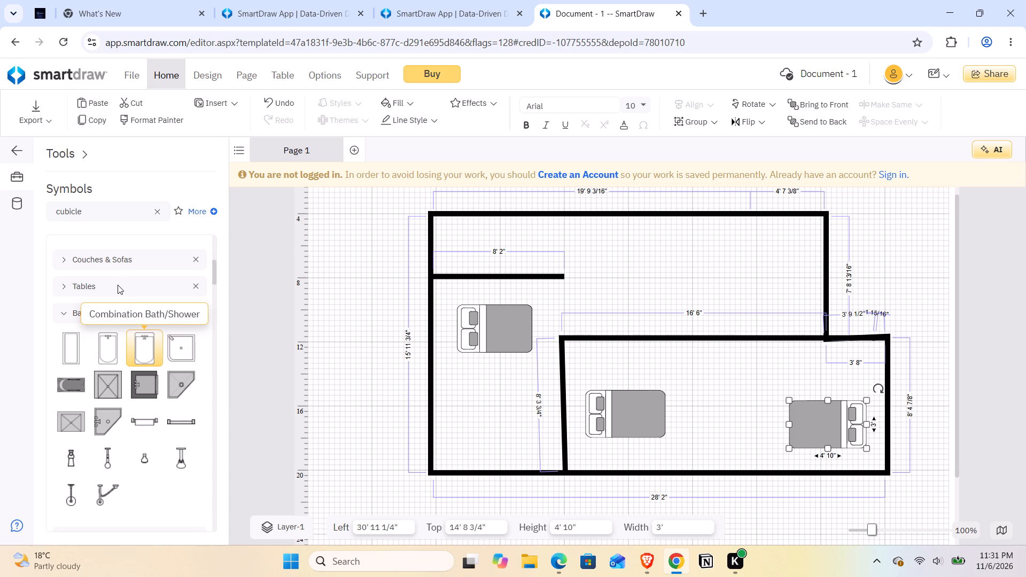
{"action": "left_click", "coordinate": [118, 285]}
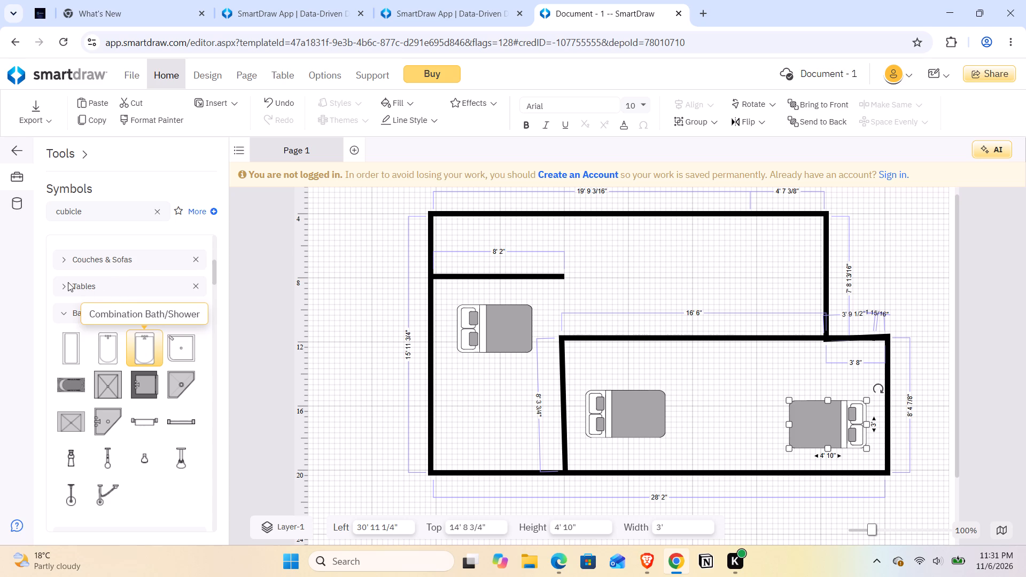
{"action": "left_click", "coordinate": [68, 282]}
{"action": "left_click", "coordinate": [62, 287]}
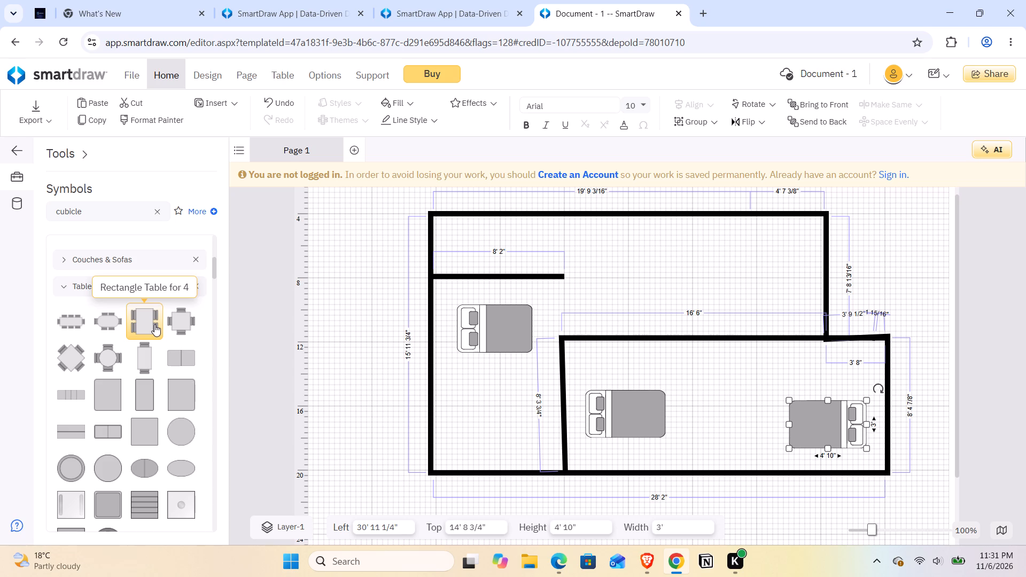
{"action": "scroll", "coordinate": [154, 324], "scroll_direction": "down", "scroll_amount": 3}
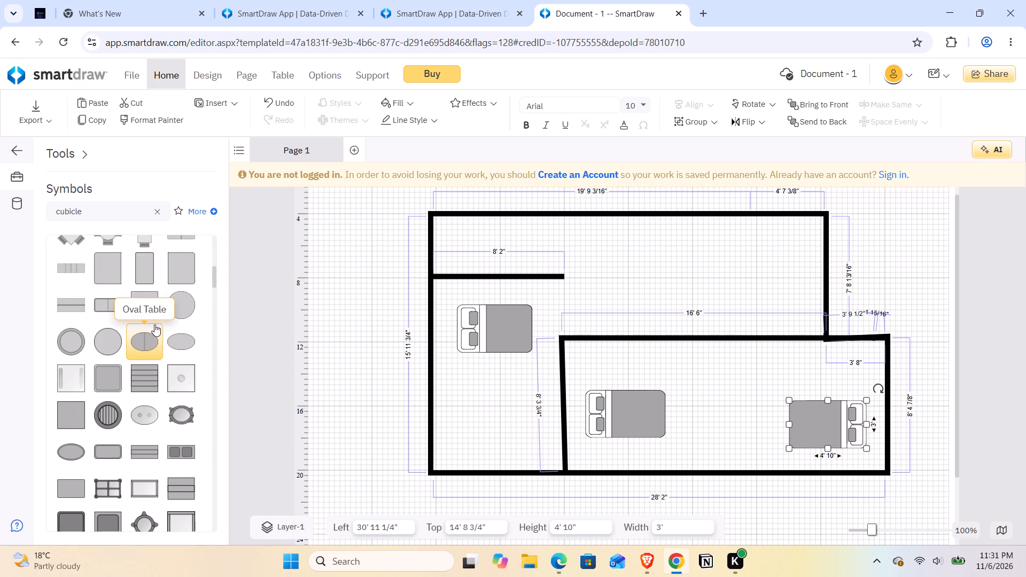
{"action": "scroll", "coordinate": [154, 324], "scroll_direction": "down", "scroll_amount": 2}
{"action": "scroll", "coordinate": [154, 324], "scroll_direction": "up", "scroll_amount": 1}
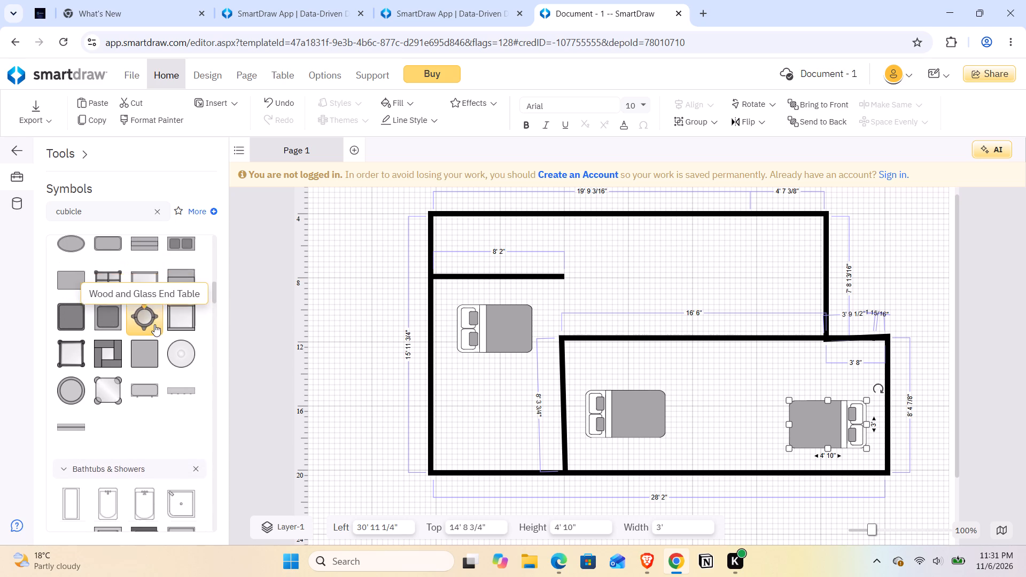
{"action": "scroll", "coordinate": [154, 324], "scroll_direction": "up", "scroll_amount": 4}
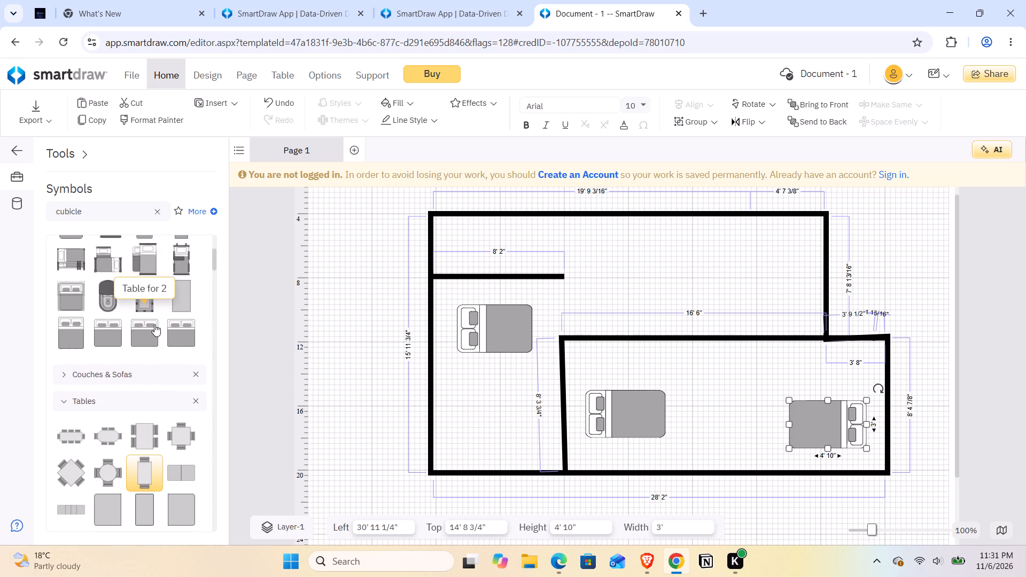
{"action": "scroll", "coordinate": [154, 324], "scroll_direction": "up", "scroll_amount": 2}
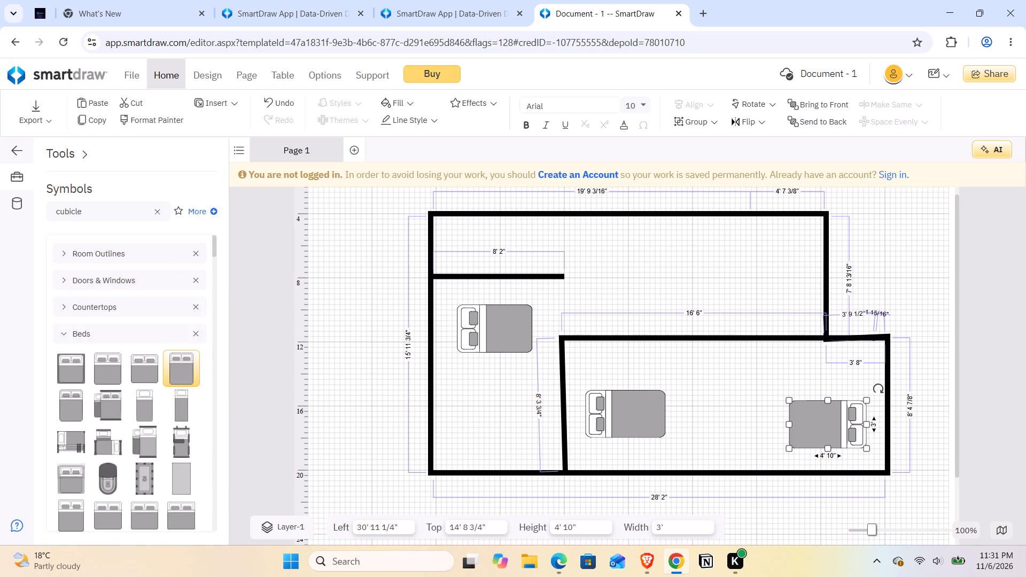
Clear the cubicle search and search the symbol library for "dining".
{"action": "left_click", "coordinate": [161, 209]}
{"action": "left_click", "coordinate": [91, 211]}
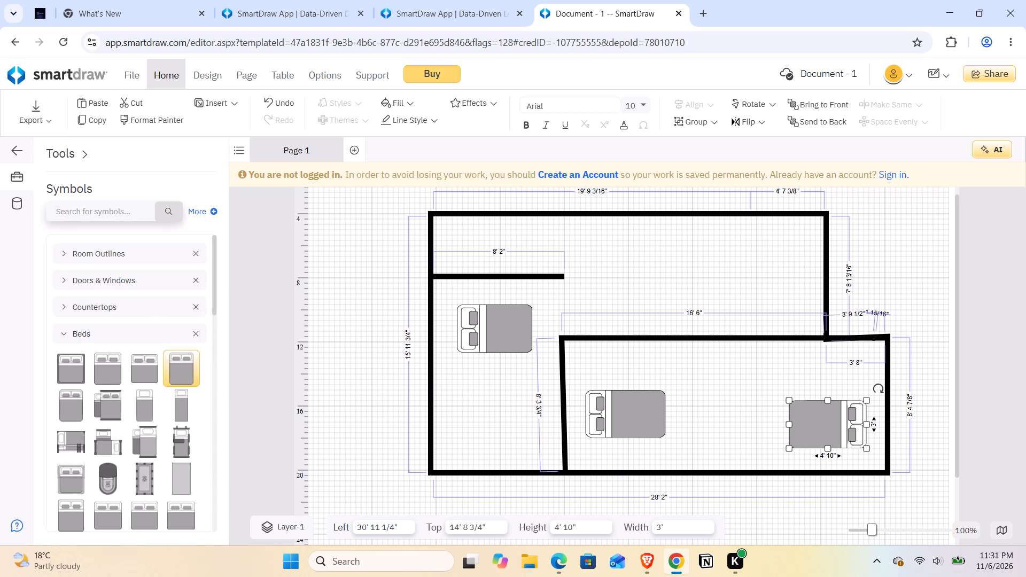
{"action": "type", "text": "dining"}
{"action": "key", "text": "Return"}
{"action": "left_click", "coordinate": [164, 210]}
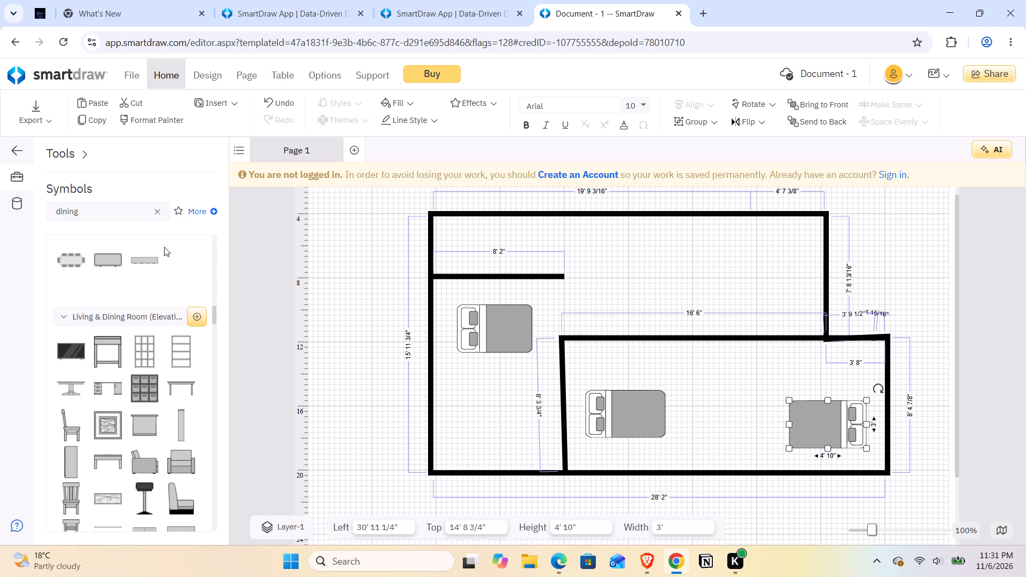
Look through the Living & Dining Room elevation symbols in the dining results and collapse that category.
{"action": "scroll", "coordinate": [147, 361], "scroll_direction": "down", "scroll_amount": 1}
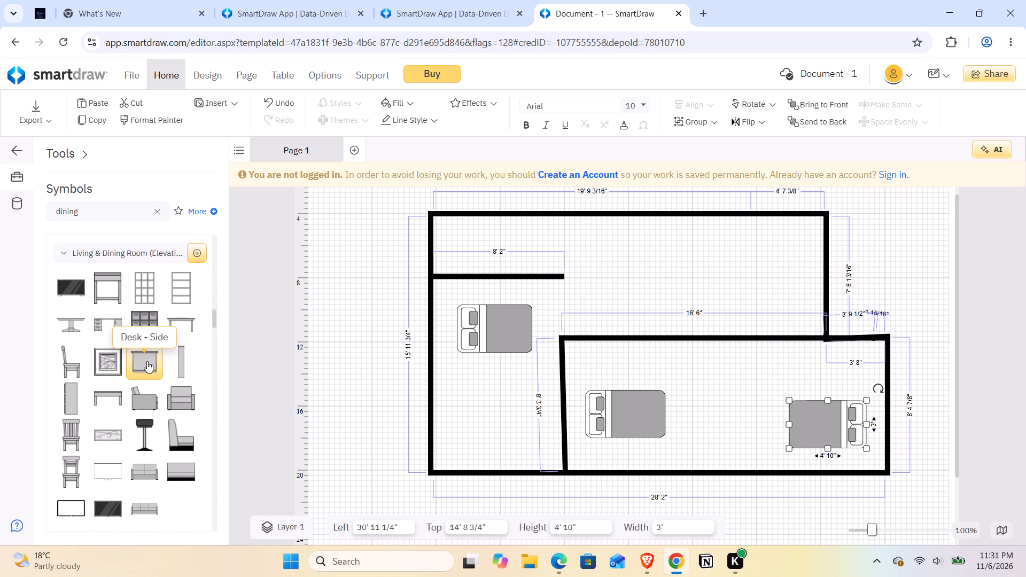
{"action": "scroll", "coordinate": [147, 361], "scroll_direction": "down", "scroll_amount": 1}
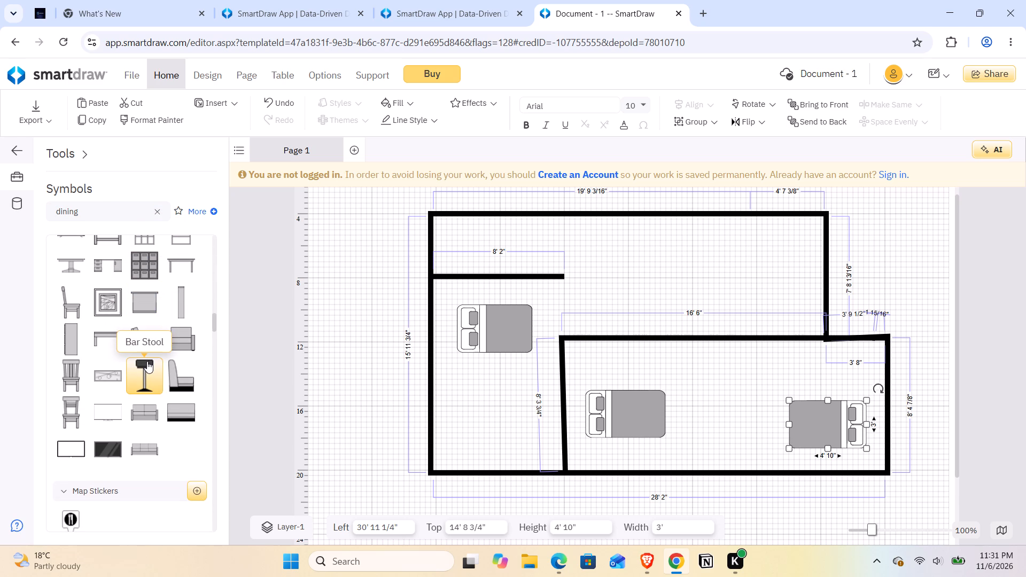
{"action": "scroll", "coordinate": [147, 361], "scroll_direction": "up", "scroll_amount": 2}
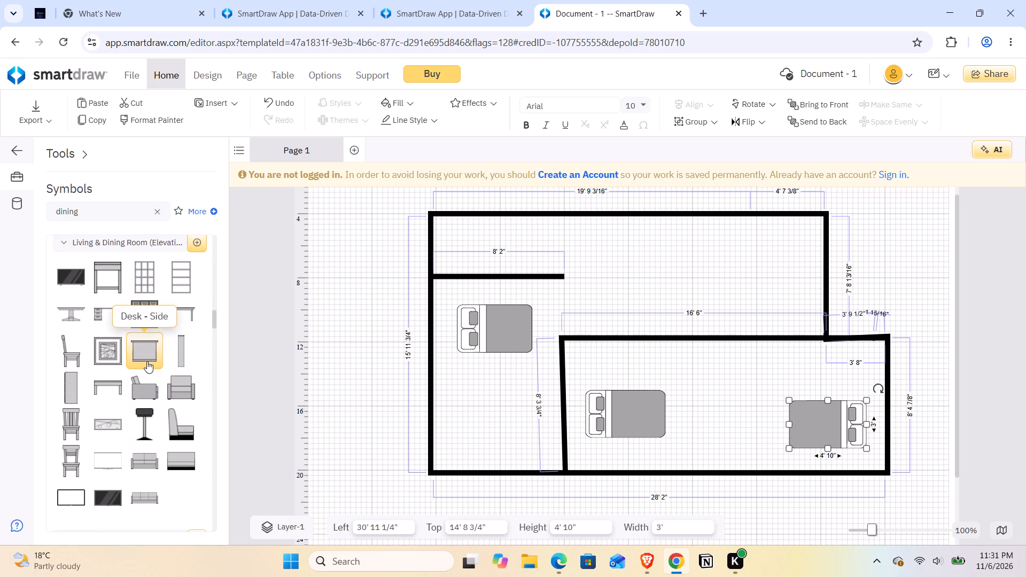
{"action": "scroll", "coordinate": [147, 361], "scroll_direction": "up", "scroll_amount": 1}
{"action": "left_click", "coordinate": [64, 277]}
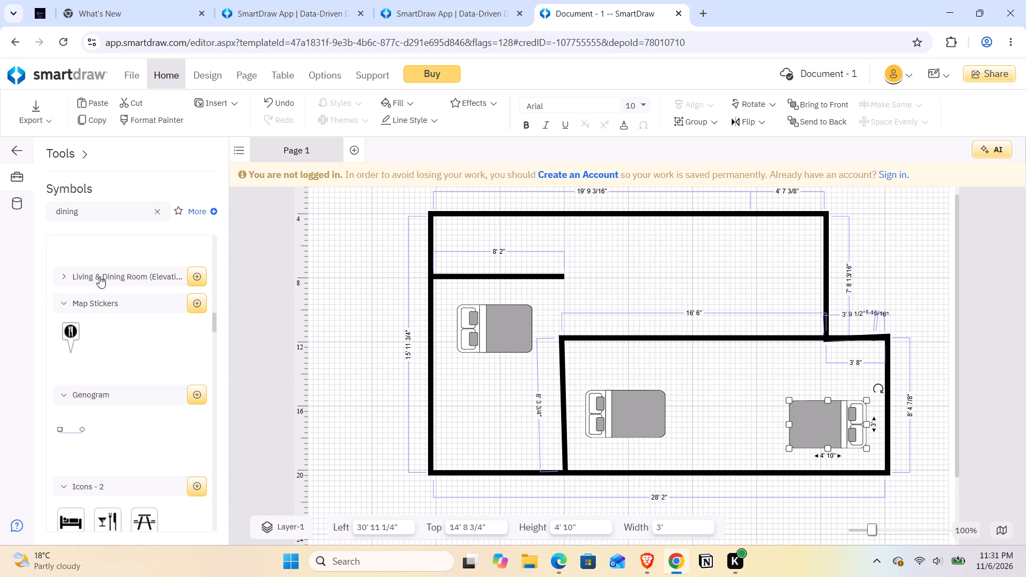
{"action": "left_click", "coordinate": [169, 278]}
Look through the remaining dining results, including Catering & Events and Landscape Furniture, for a suitable table set.
{"action": "scroll", "coordinate": [169, 278], "scroll_direction": "down", "scroll_amount": 2}
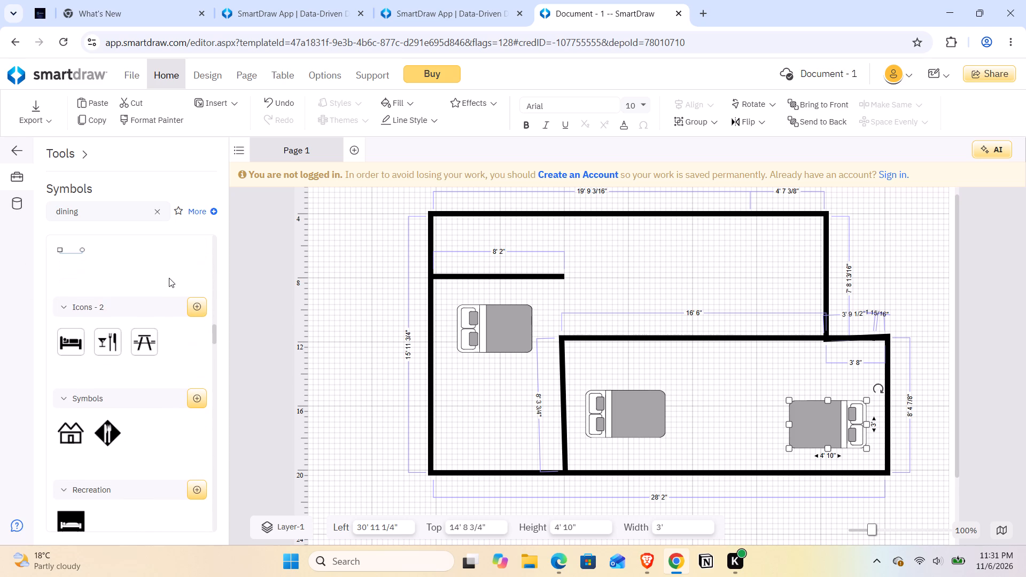
{"action": "scroll", "coordinate": [169, 278], "scroll_direction": "down", "scroll_amount": 3}
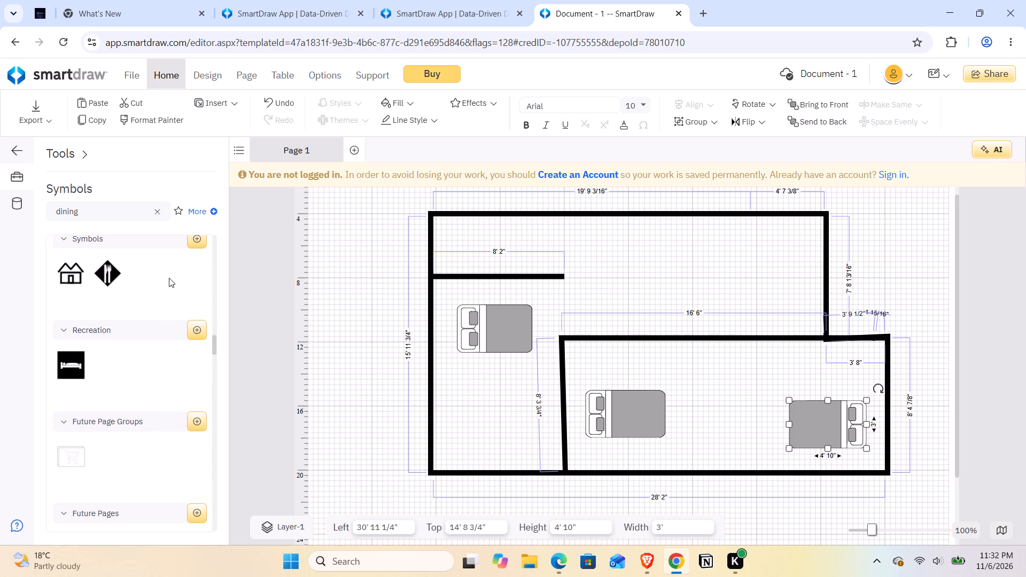
{"action": "scroll", "coordinate": [169, 278], "scroll_direction": "down", "scroll_amount": 3}
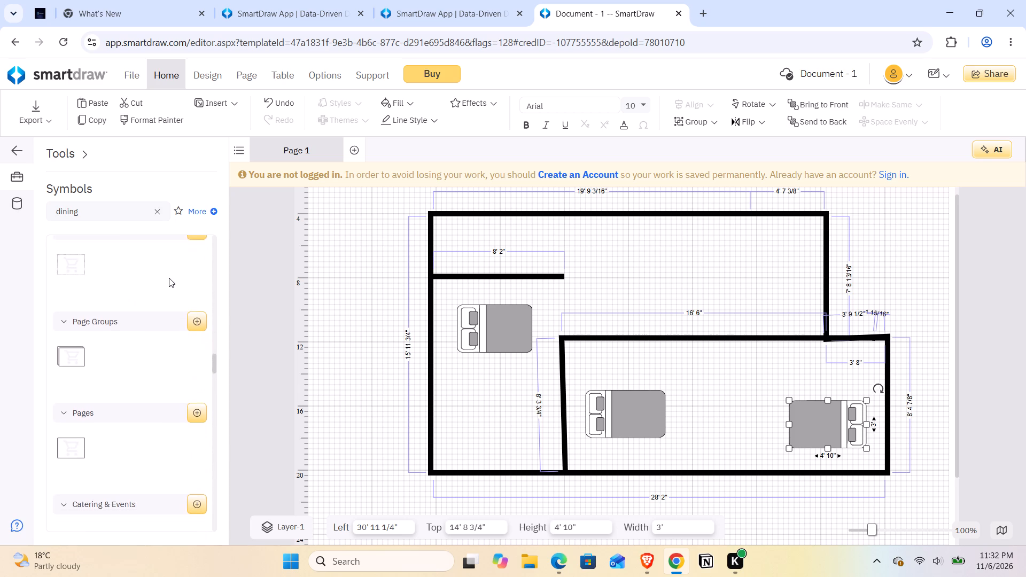
{"action": "scroll", "coordinate": [169, 278], "scroll_direction": "down", "scroll_amount": 2}
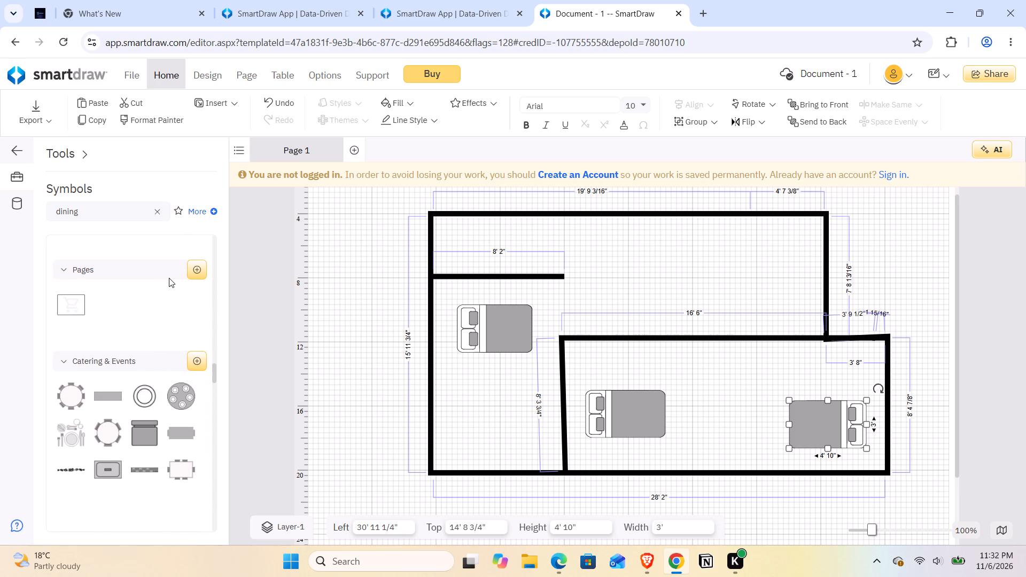
{"action": "scroll", "coordinate": [169, 278], "scroll_direction": "down", "scroll_amount": 1}
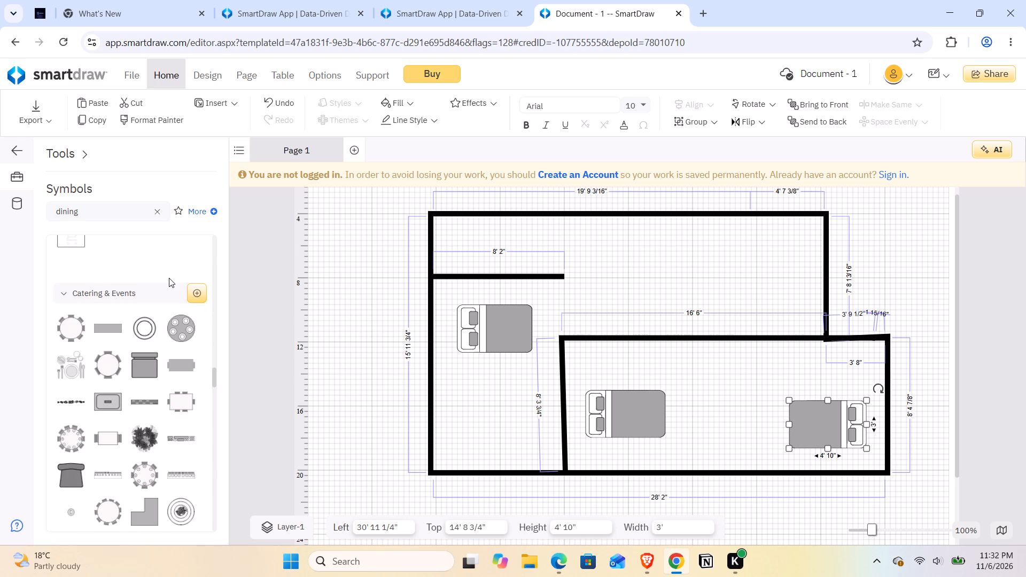
{"action": "scroll", "coordinate": [169, 278], "scroll_direction": "down", "scroll_amount": 2}
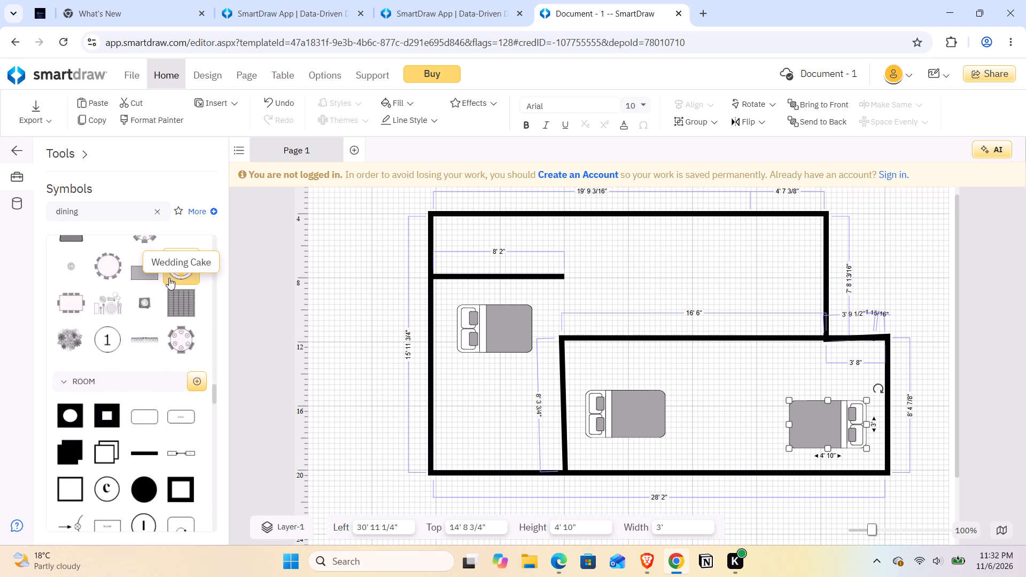
{"action": "scroll", "coordinate": [169, 278], "scroll_direction": "down", "scroll_amount": 1}
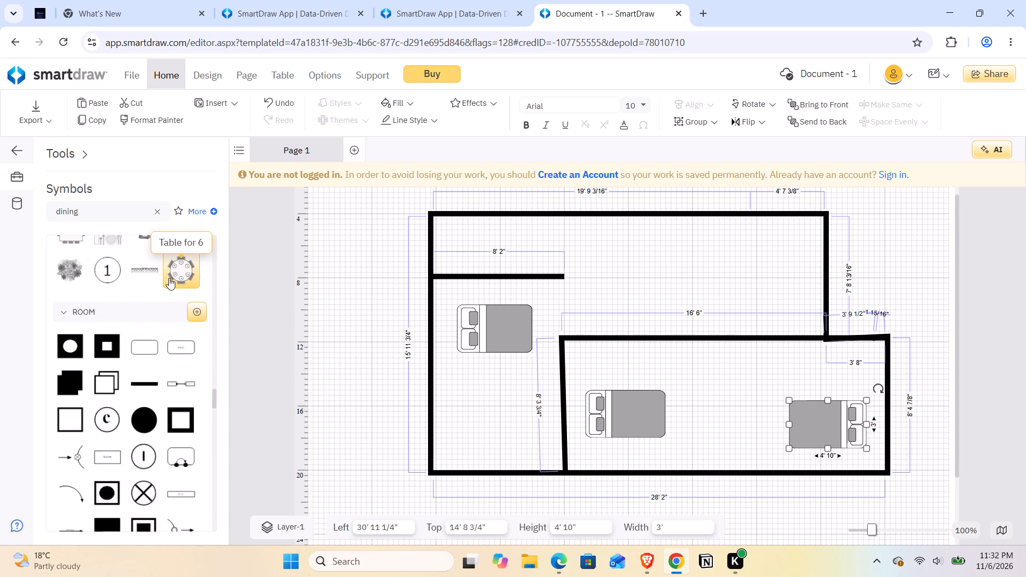
{"action": "scroll", "coordinate": [169, 278], "scroll_direction": "down", "scroll_amount": 1}
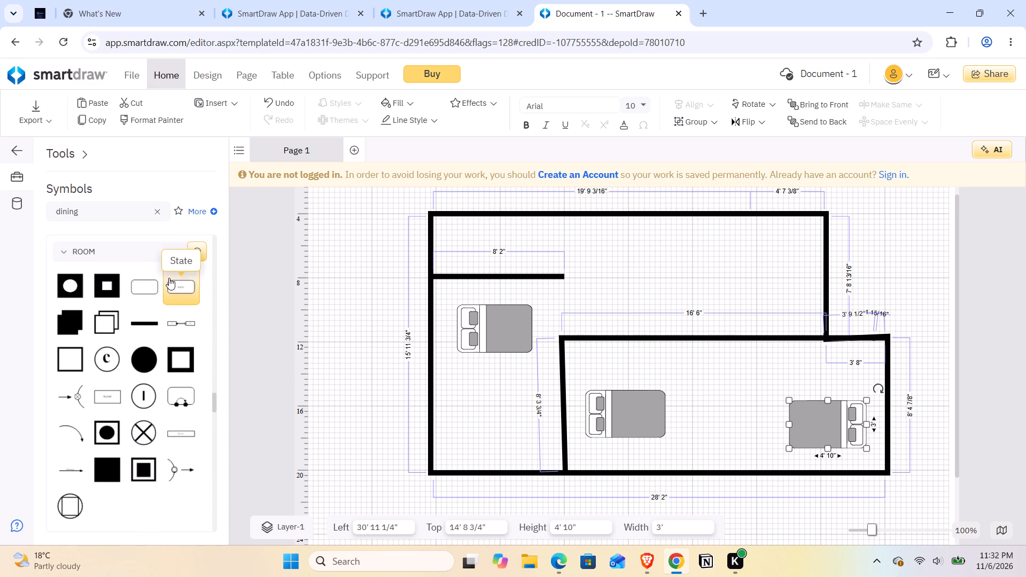
{"action": "scroll", "coordinate": [169, 278], "scroll_direction": "down", "scroll_amount": 4}
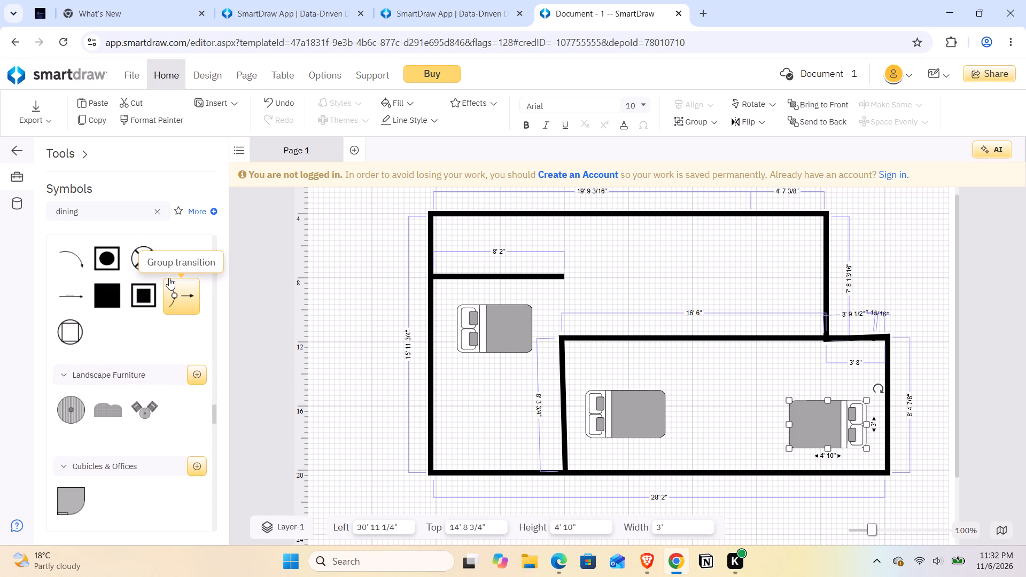
Place a Bistro Set from Landscape Furniture in the large upper room, just beyond the end of the 8' 2" interior wall.
{"action": "scroll", "coordinate": [169, 278], "scroll_direction": "down", "scroll_amount": 1}
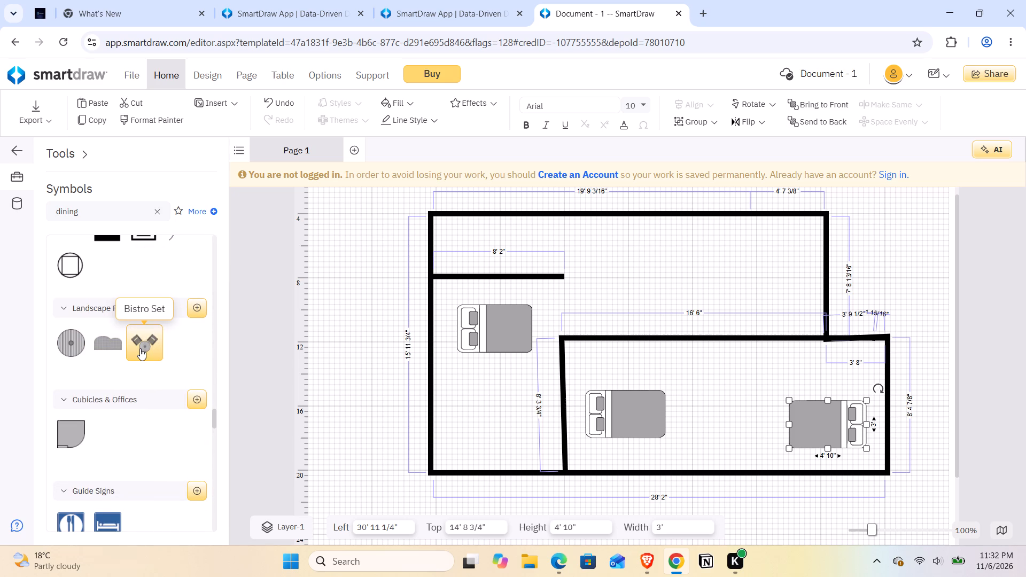
{"action": "left_click_drag", "start_coordinate": [140, 348], "coordinate": [540, 293]}
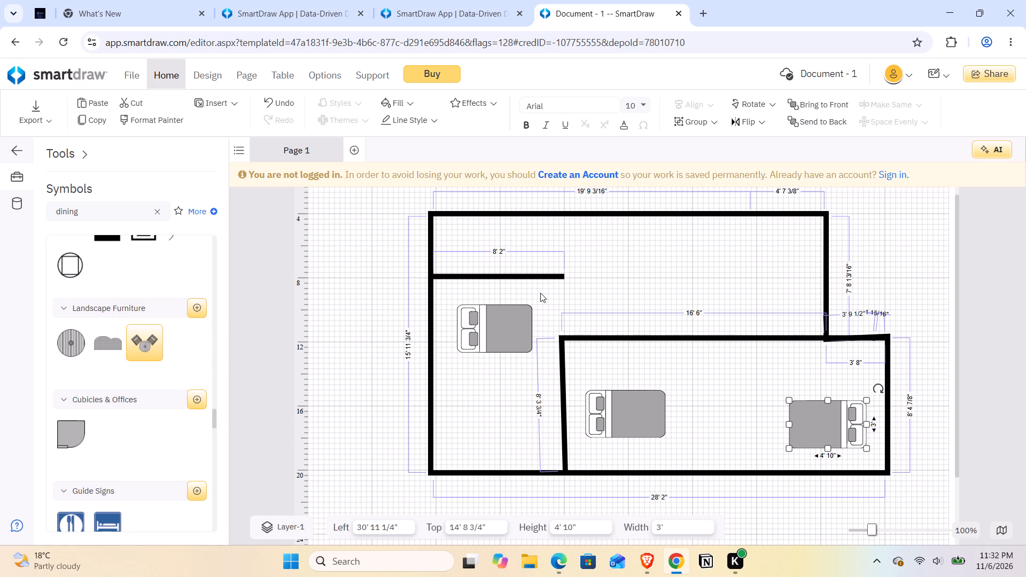
{"action": "left_click_drag", "start_coordinate": [540, 293], "coordinate": [623, 274]}
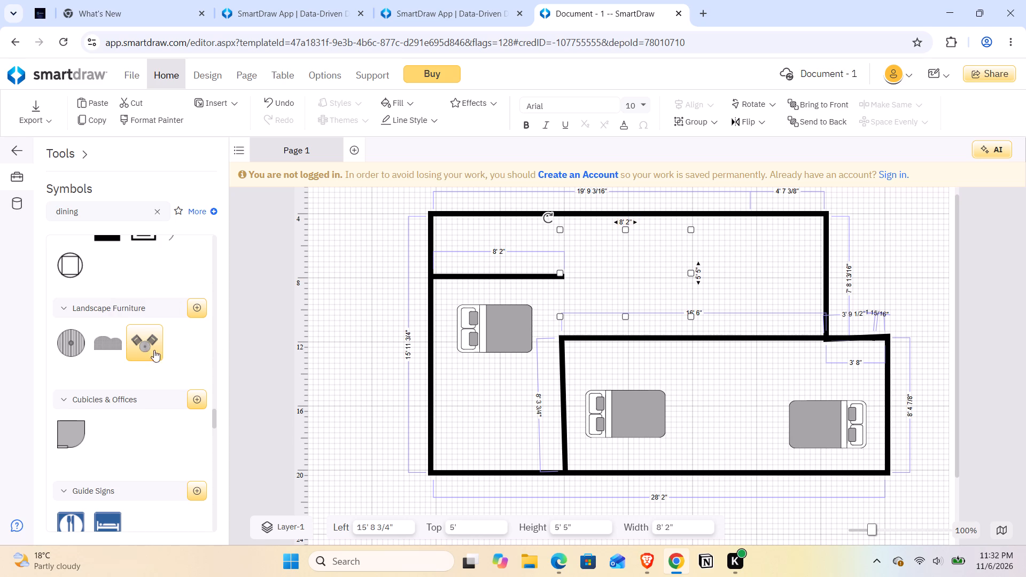
{"action": "left_click", "coordinate": [139, 351]}
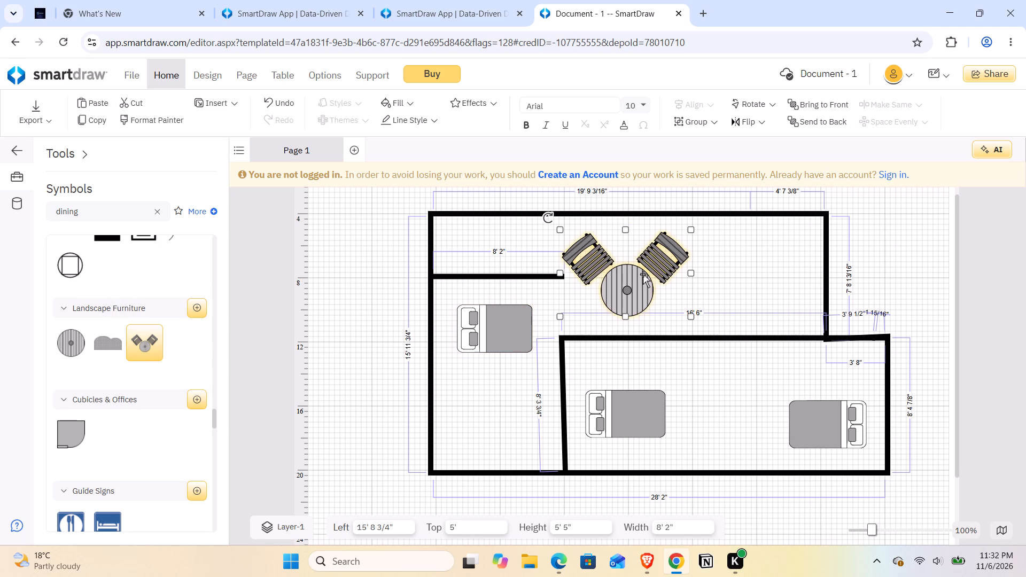
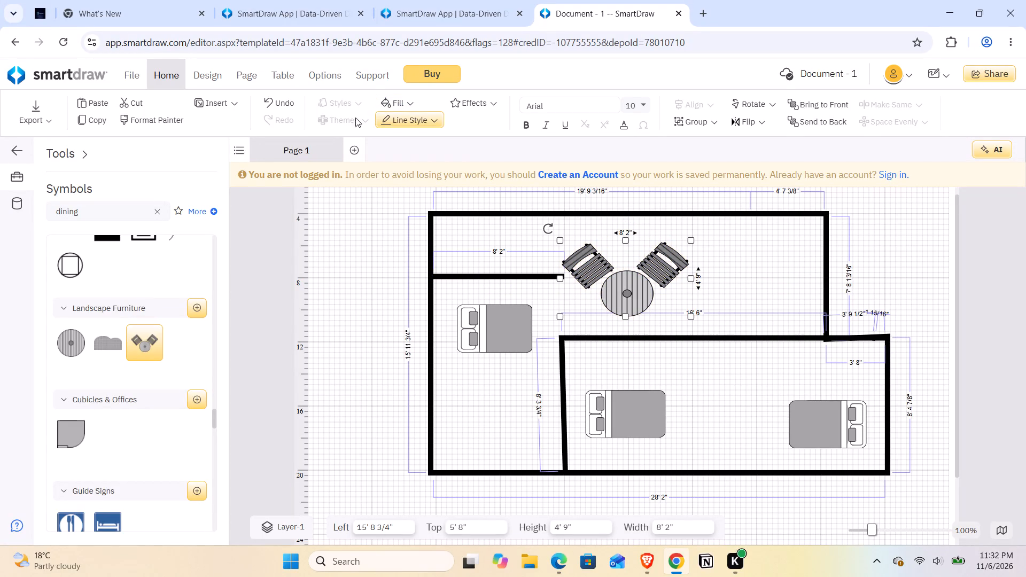
Undo the Bistro Set's resizing and its placement in the large upper room.
{"action": "left_click", "coordinate": [288, 102]}
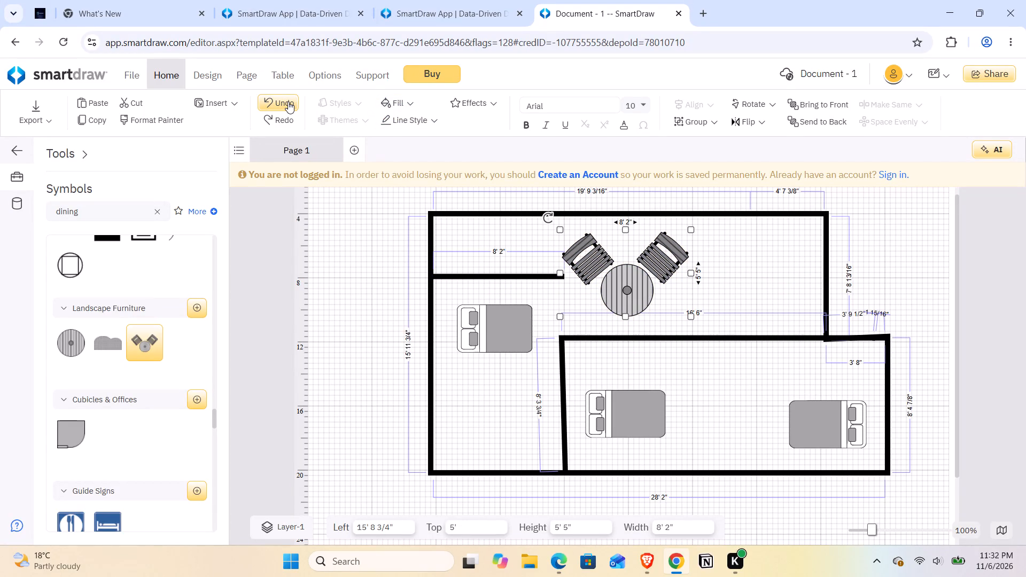
{"action": "left_click", "coordinate": [288, 102]}
Clear the "dining" symbol search and expand the Doors & Windows symbol category.
{"action": "scroll", "coordinate": [173, 352], "scroll_direction": "up", "scroll_amount": 1}
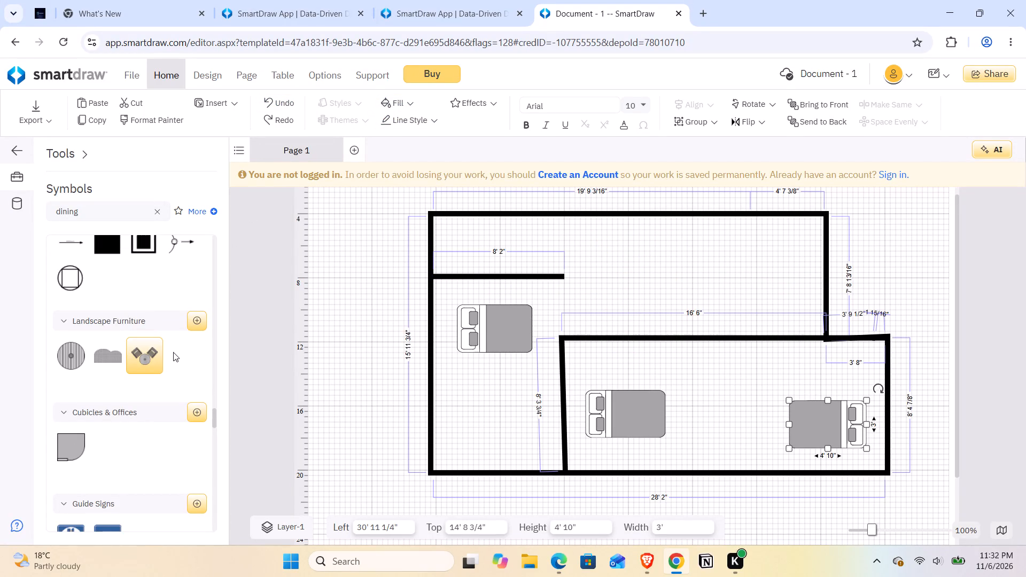
{"action": "scroll", "coordinate": [173, 352], "scroll_direction": "up", "scroll_amount": 7}
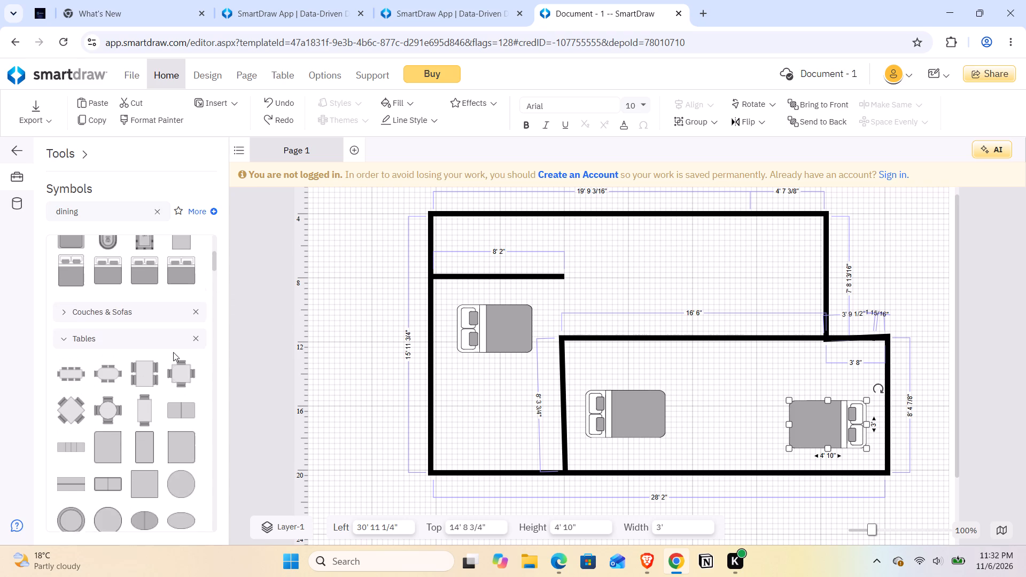
{"action": "scroll", "coordinate": [173, 352], "scroll_direction": "up", "scroll_amount": 6}
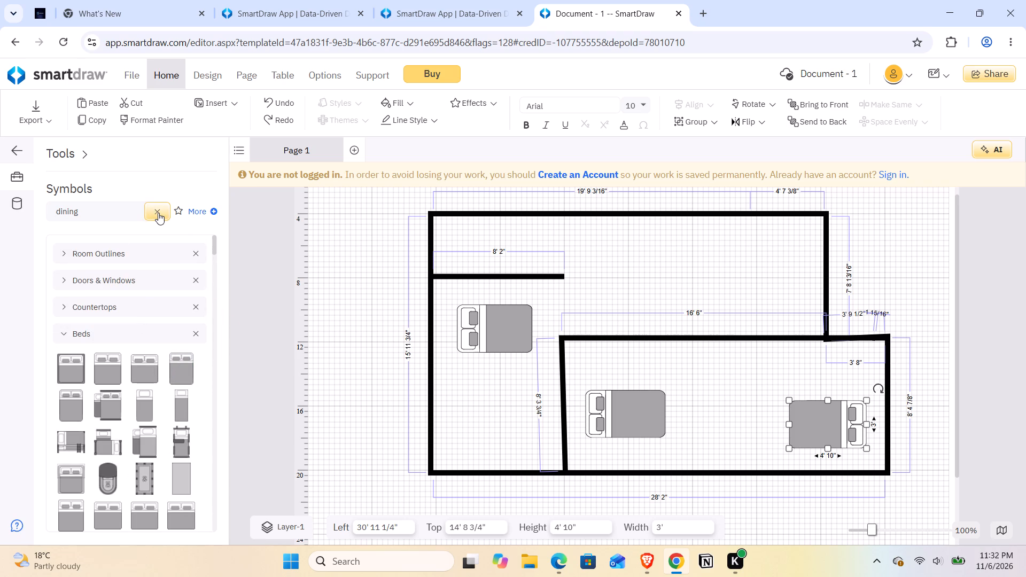
{"action": "left_click", "coordinate": [158, 213]}
{"action": "scroll", "coordinate": [122, 305], "scroll_direction": "up", "scroll_amount": 1}
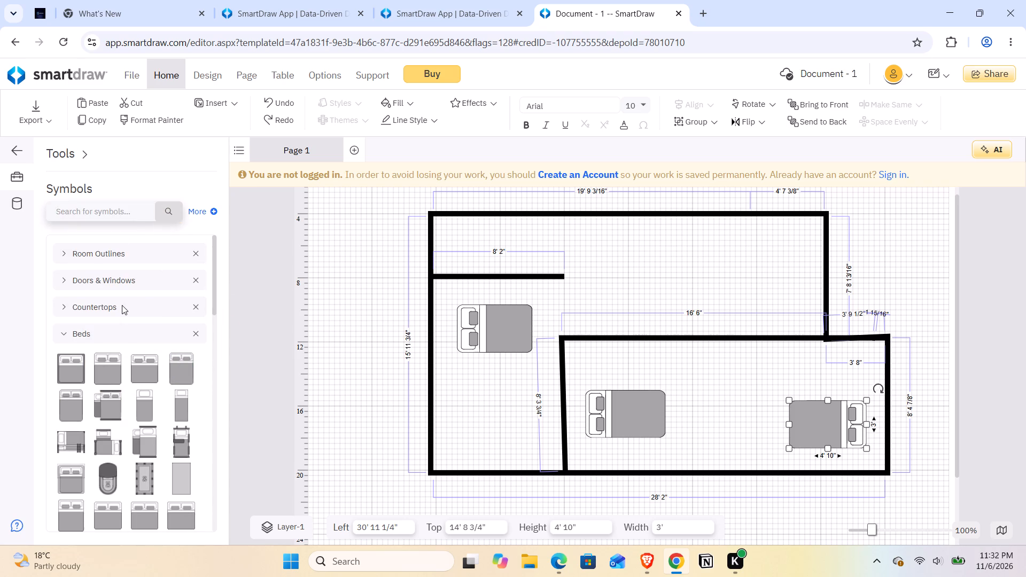
{"action": "scroll", "coordinate": [122, 305], "scroll_direction": "up", "scroll_amount": 1}
{"action": "left_click", "coordinate": [126, 283]}
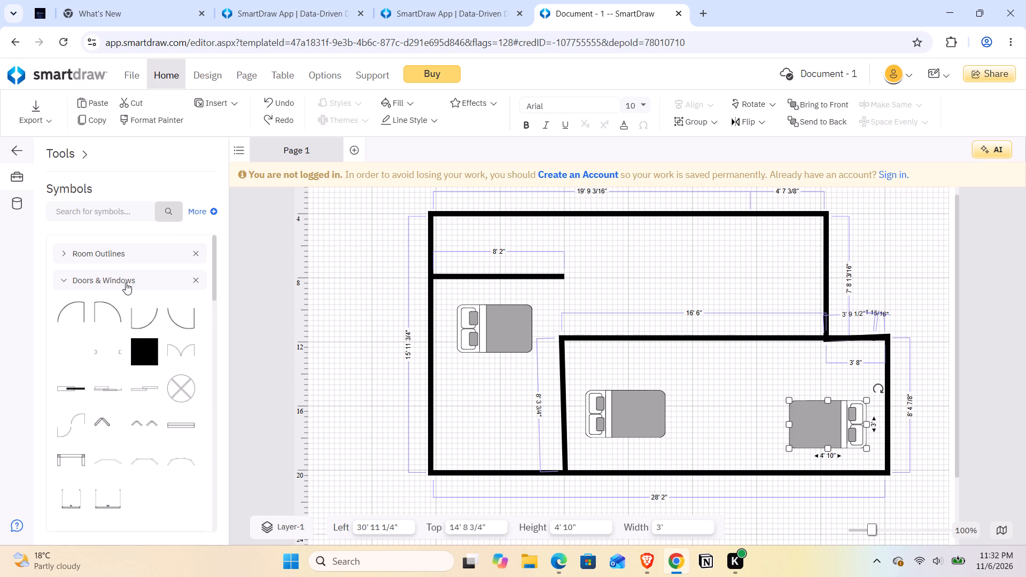
Place a Window (36") in the right-hand exterior wall of the lower room, beside the bed nearest that wall.
{"action": "scroll", "coordinate": [113, 284], "scroll_direction": "down", "scroll_amount": 1}
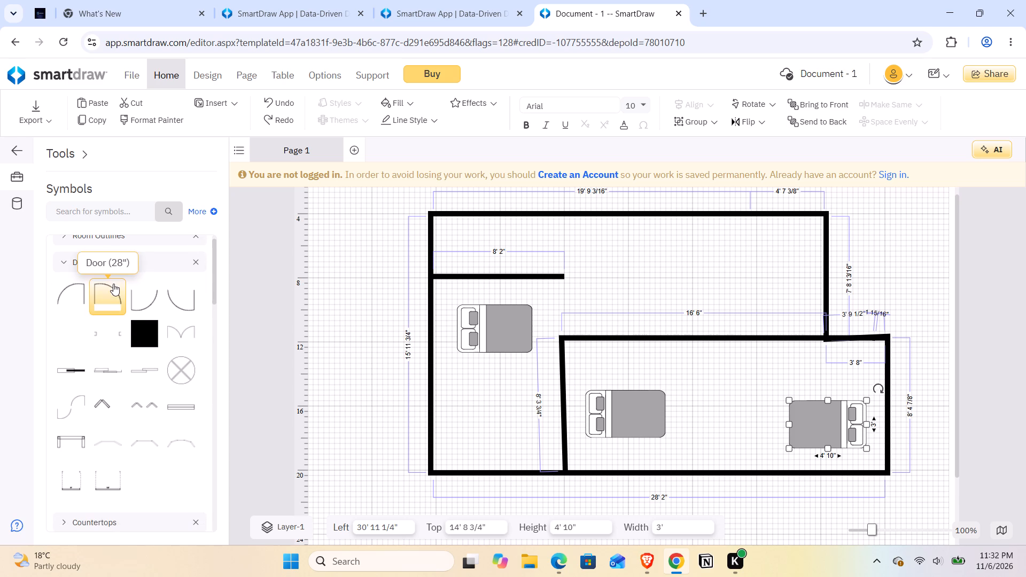
{"action": "scroll", "coordinate": [116, 396], "scroll_direction": "down", "scroll_amount": 1}
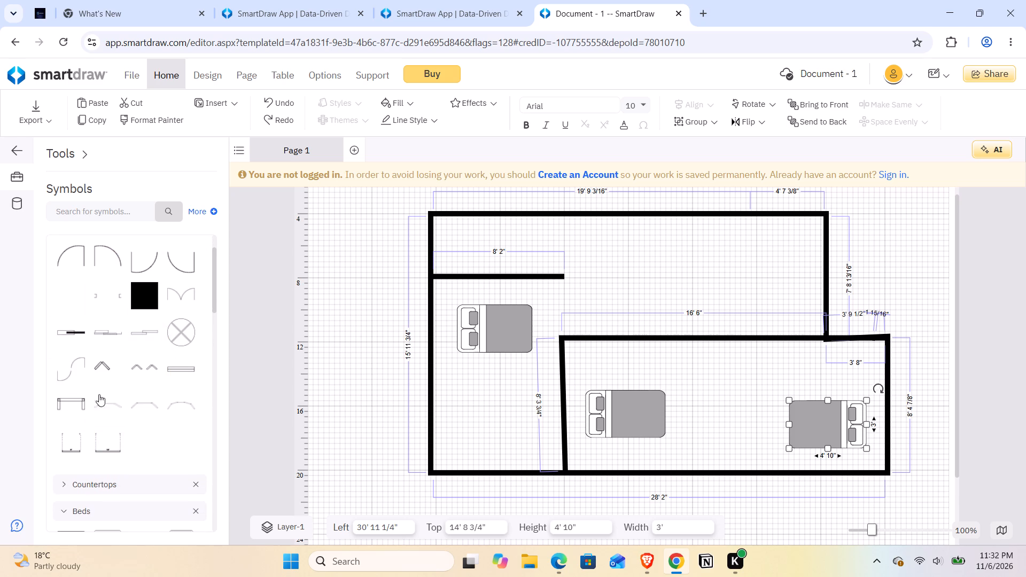
{"action": "left_click", "coordinate": [182, 365]}
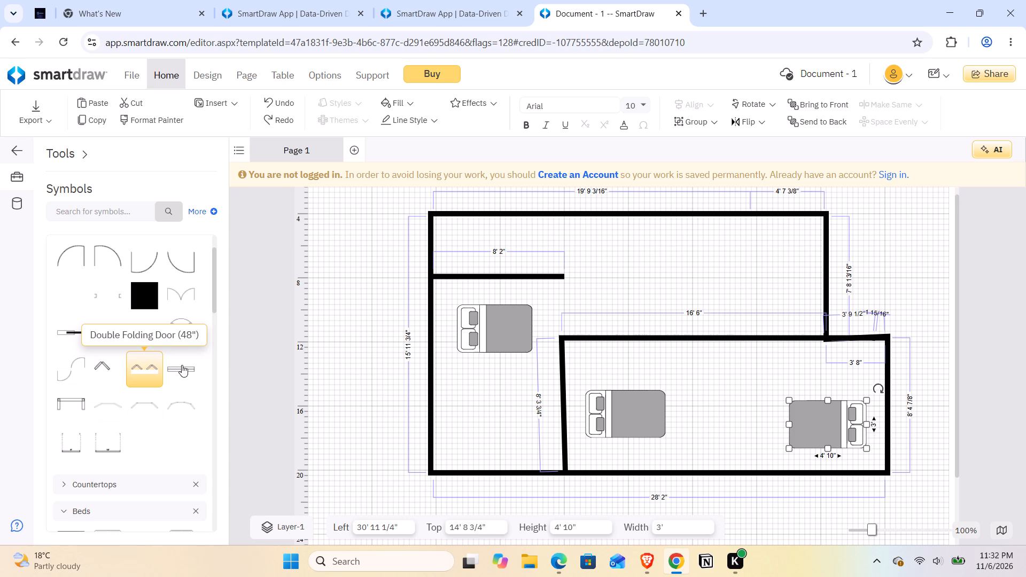
{"action": "left_click_drag", "start_coordinate": [182, 365], "coordinate": [718, 404]}
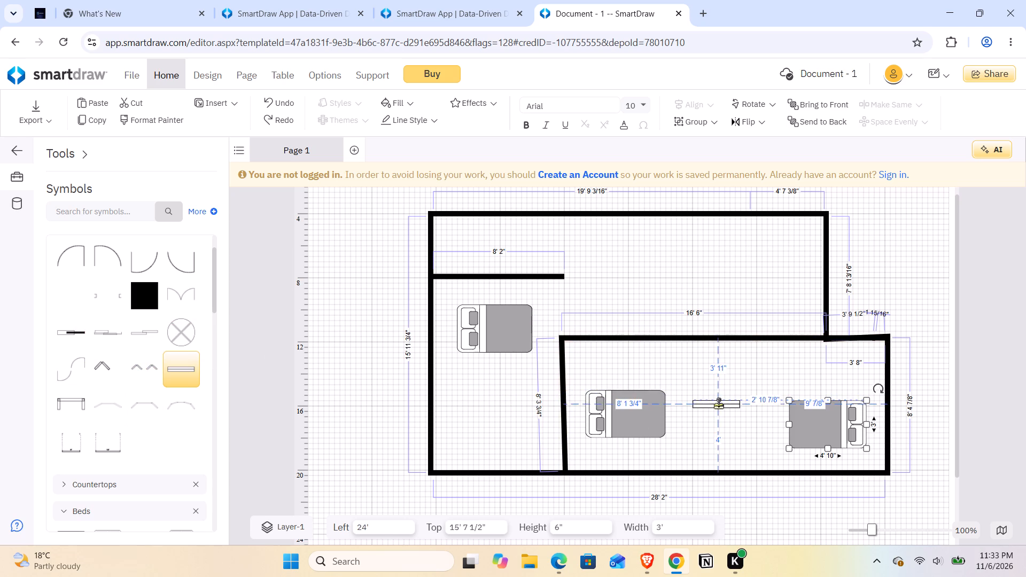
{"action": "left_click_drag", "start_coordinate": [718, 404], "coordinate": [885, 392]}
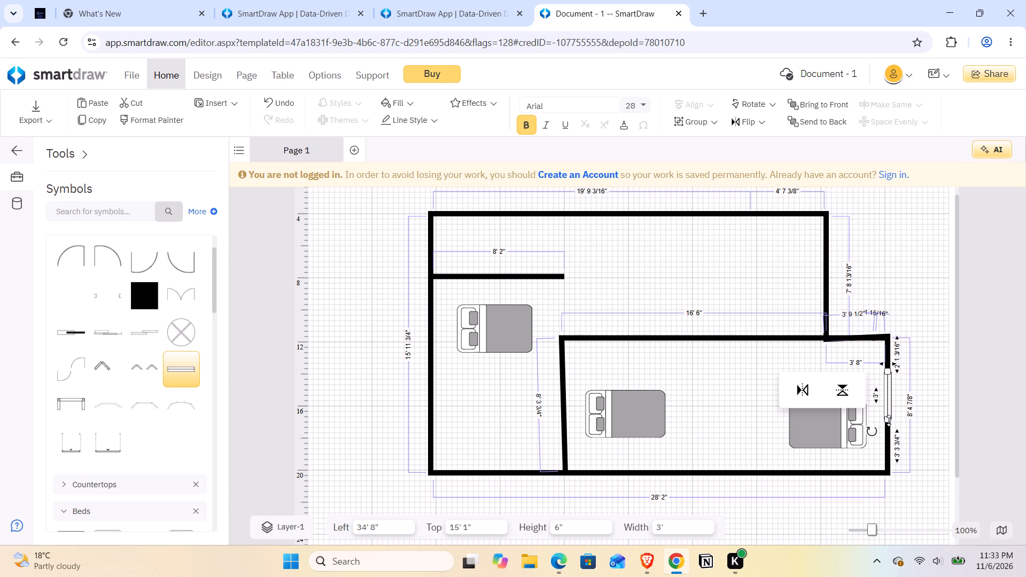
Adjust both ends of the right-hand wall's window until it is about 3' 7 1/4" wide.
{"action": "left_click_drag", "start_coordinate": [889, 420], "coordinate": [889, 434]}
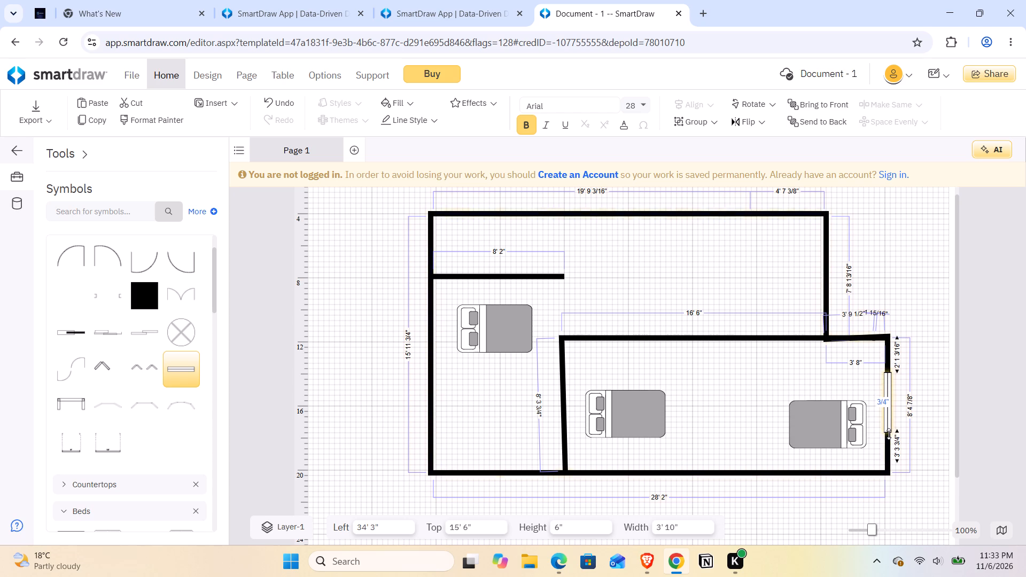
{"action": "left_click_drag", "start_coordinate": [889, 434], "coordinate": [890, 449]}
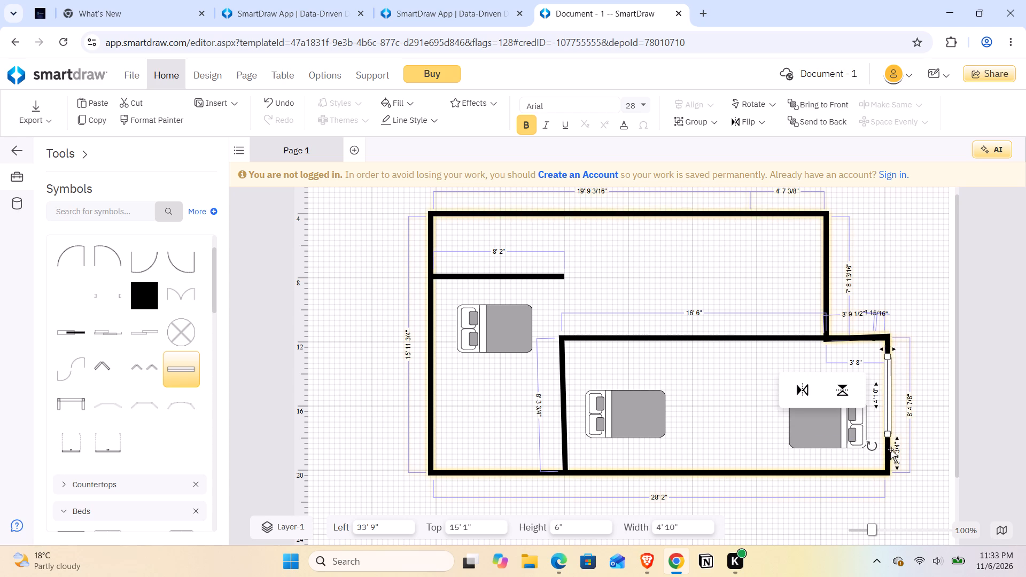
{"action": "left_click_drag", "start_coordinate": [887, 358], "coordinate": [887, 381]}
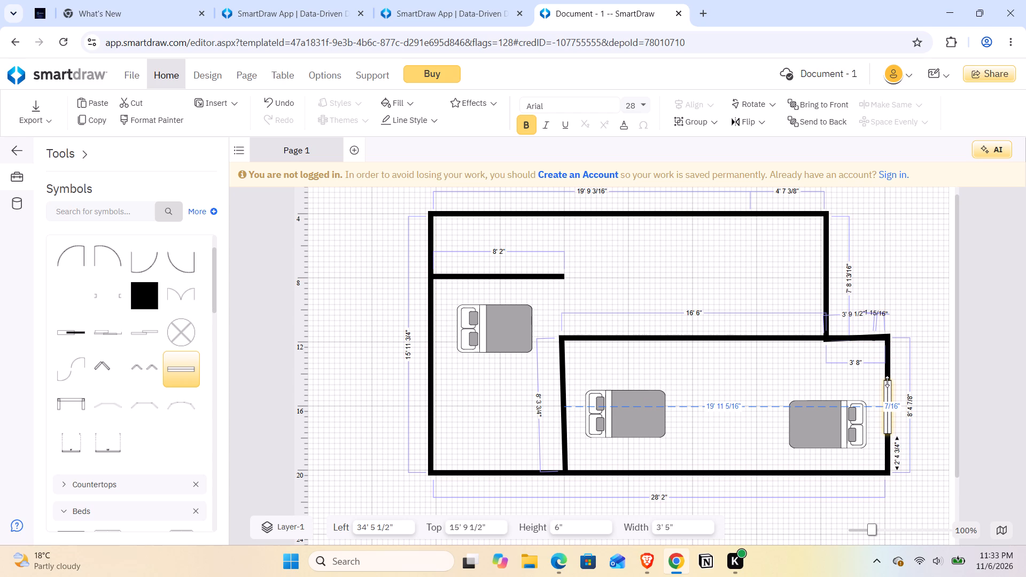
{"action": "left_click_drag", "start_coordinate": [887, 381], "coordinate": [887, 384]}
{"action": "left_click", "coordinate": [887, 384]}
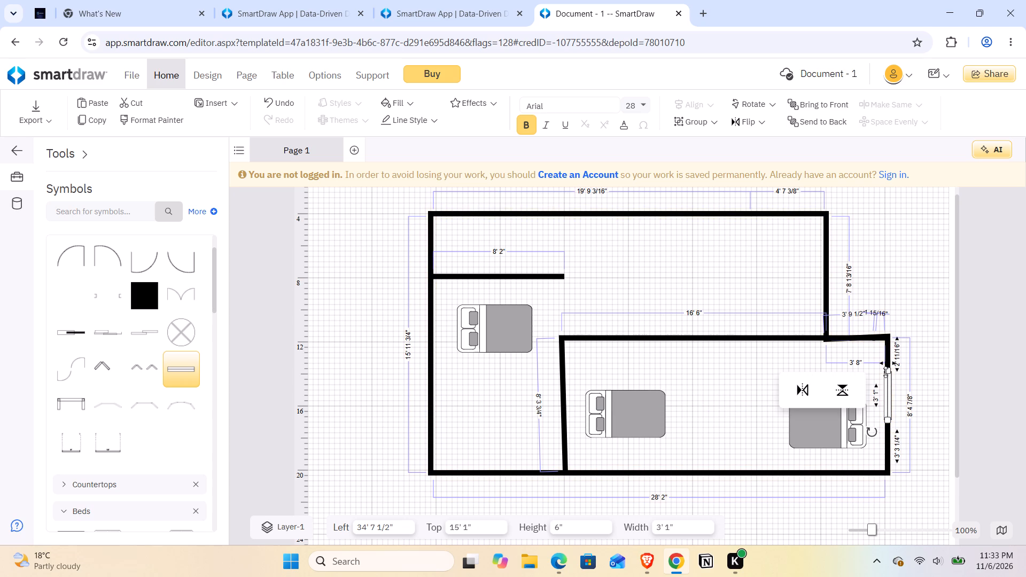
{"action": "left_click_drag", "start_coordinate": [889, 372], "coordinate": [891, 389]}
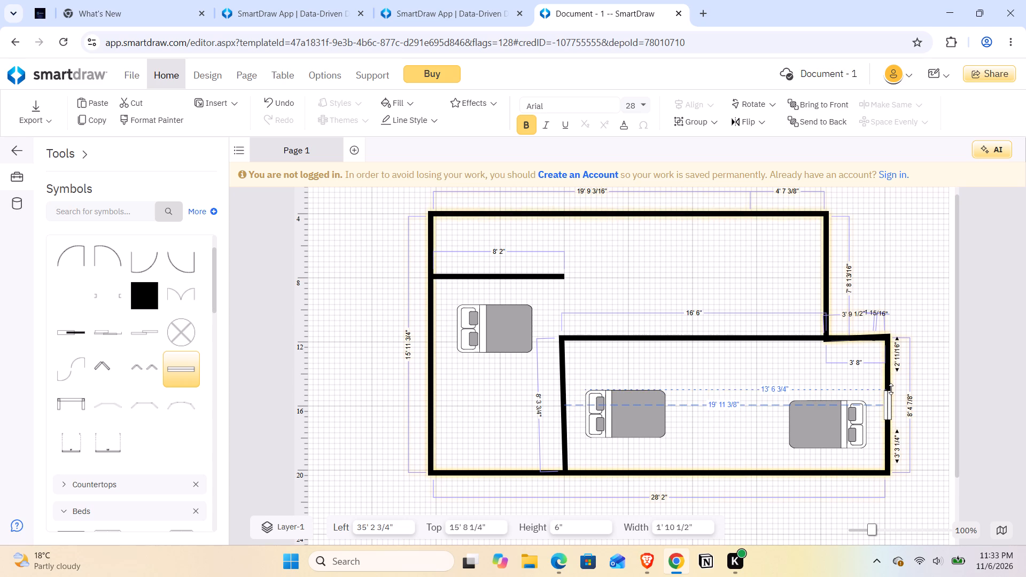
{"action": "left_click_drag", "start_coordinate": [891, 389], "coordinate": [891, 401]}
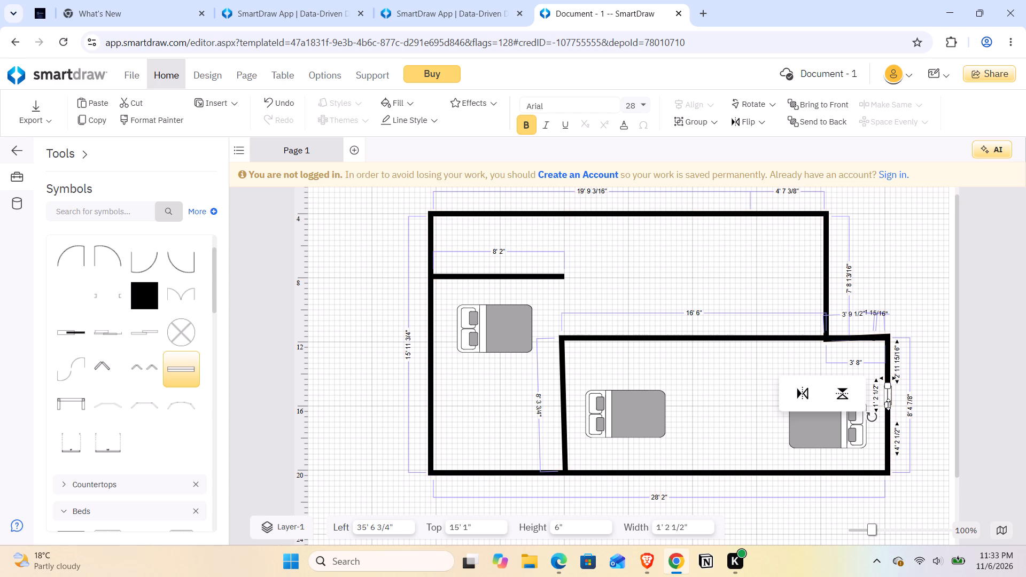
{"action": "left_click_drag", "start_coordinate": [888, 404], "coordinate": [889, 434]}
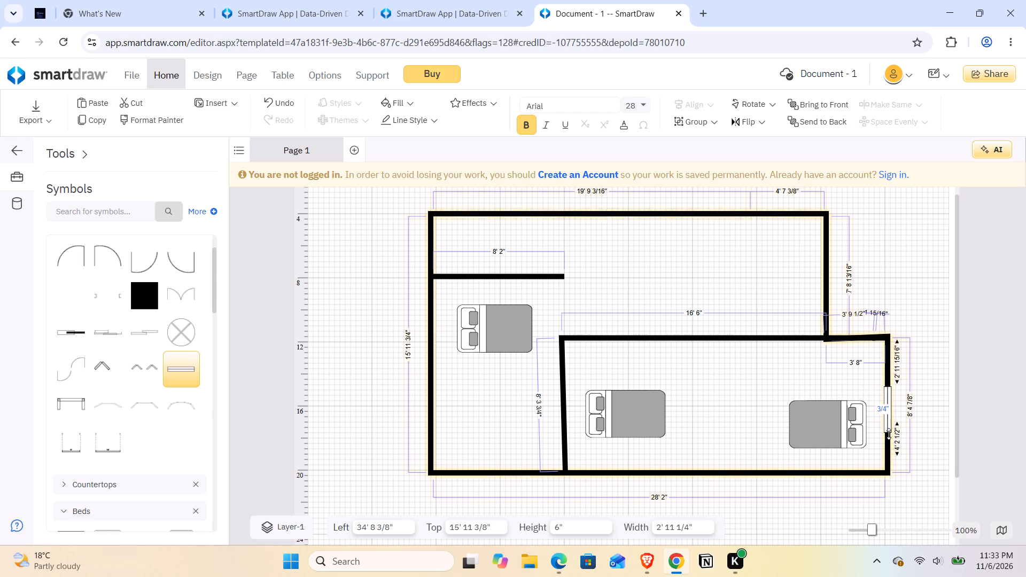
{"action": "left_click_drag", "start_coordinate": [889, 434], "coordinate": [889, 442]}
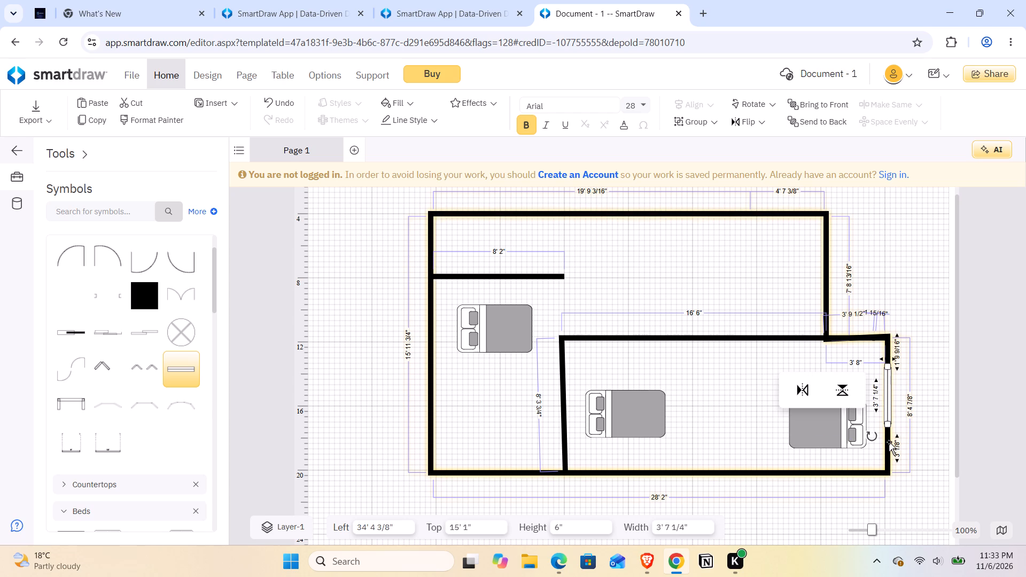
Slide the window down the right-hand wall to about 3' 5 9/16" from the wall's upper corner and deselect it.
{"action": "left_click_drag", "start_coordinate": [885, 398], "coordinate": [886, 408]}
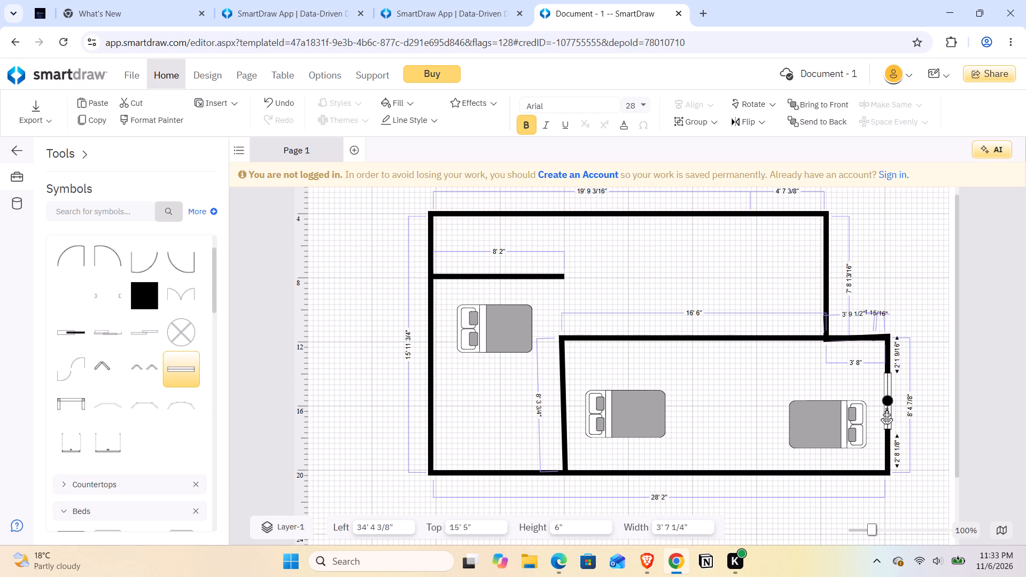
{"action": "left_click_drag", "start_coordinate": [886, 408], "coordinate": [886, 419]}
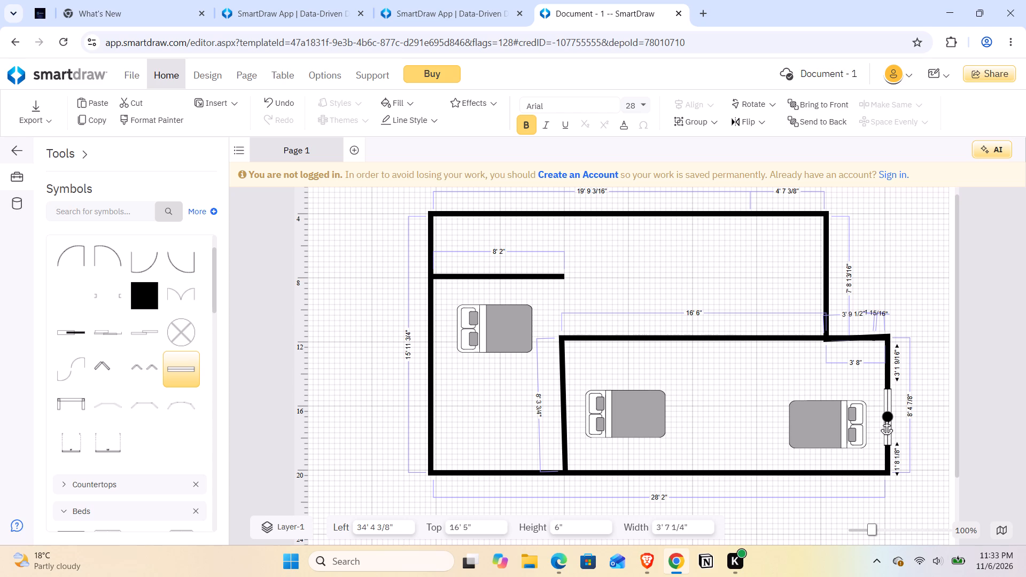
{"action": "left_click_drag", "start_coordinate": [886, 419], "coordinate": [886, 423]}
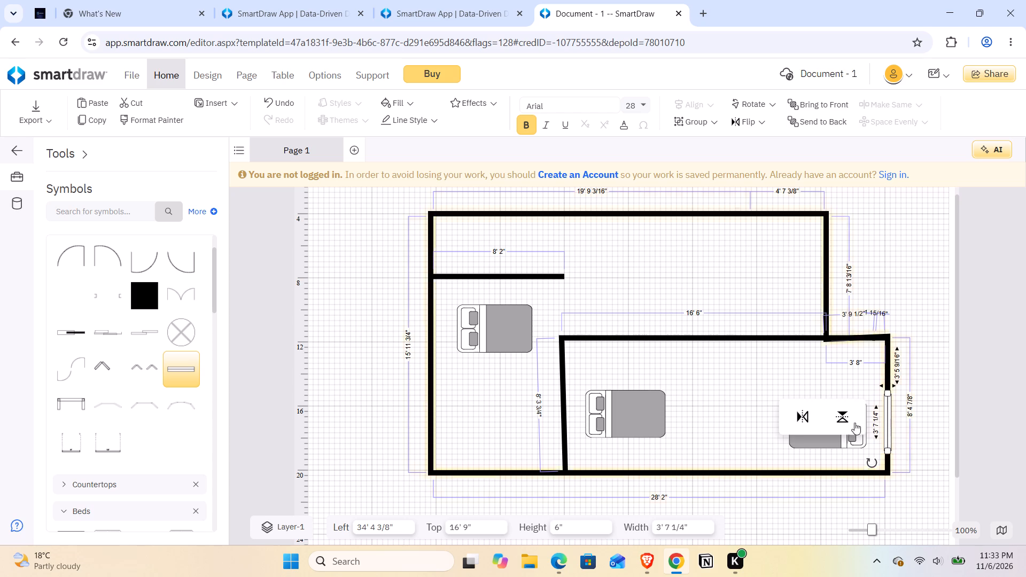
{"action": "left_click", "coordinate": [751, 405]}
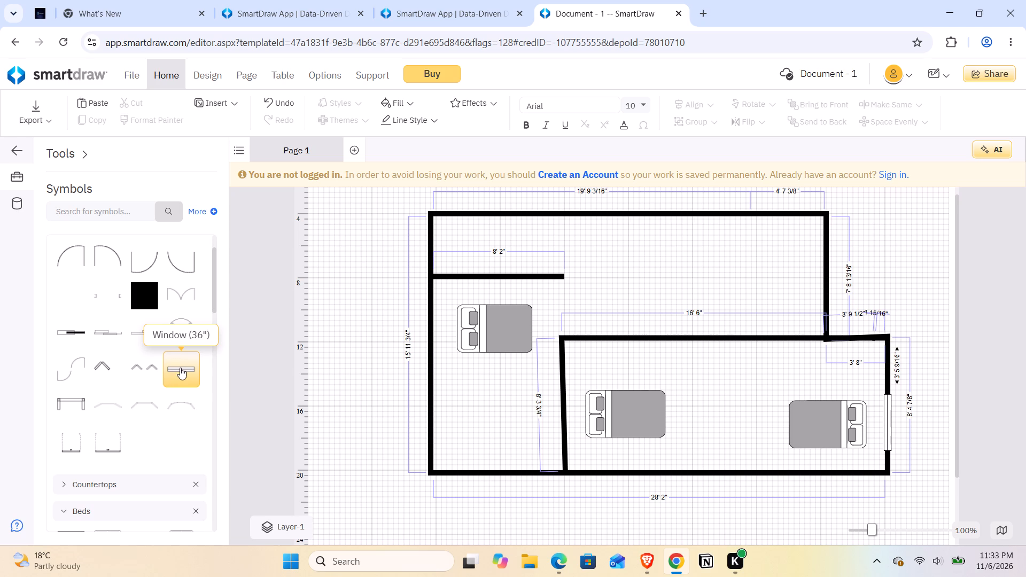
Place a Window (36") in the bottom exterior wall below the middle bed, about 11' from the wall's left corner.
{"action": "left_click_drag", "start_coordinate": [180, 368], "coordinate": [310, 372]}
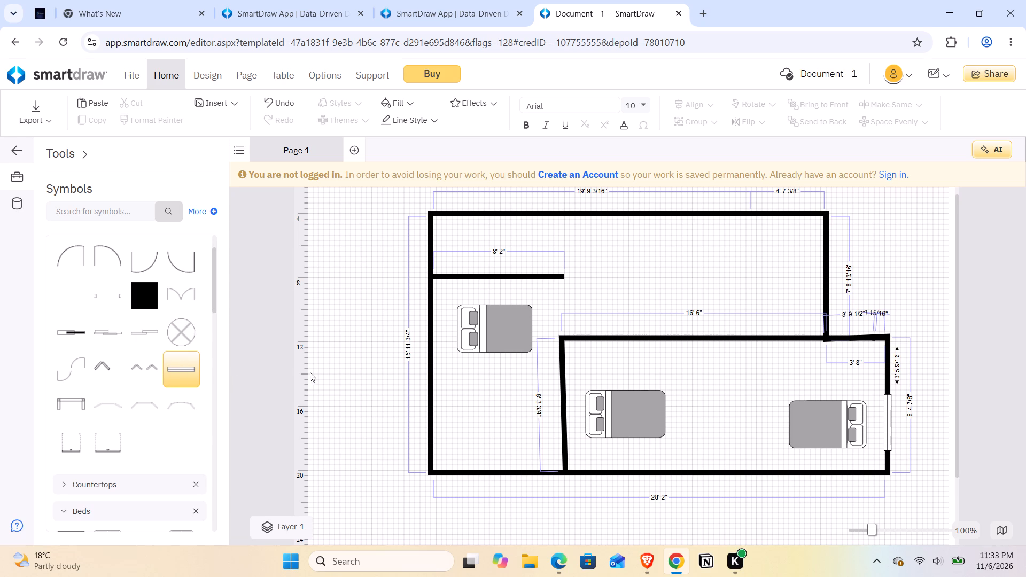
{"action": "left_click_drag", "start_coordinate": [310, 372], "coordinate": [624, 471]}
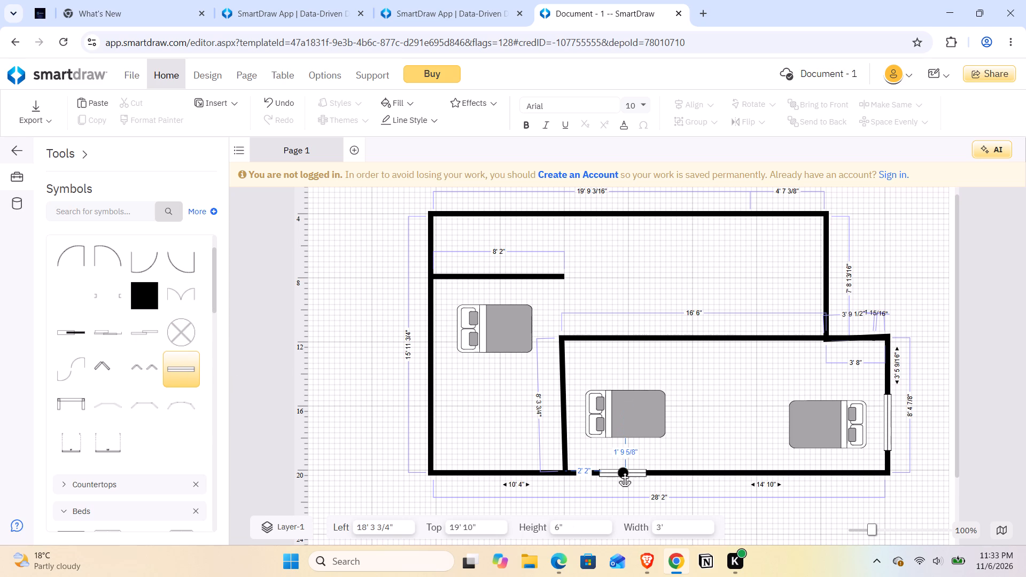
{"action": "left_click_drag", "start_coordinate": [624, 471], "coordinate": [633, 465]}
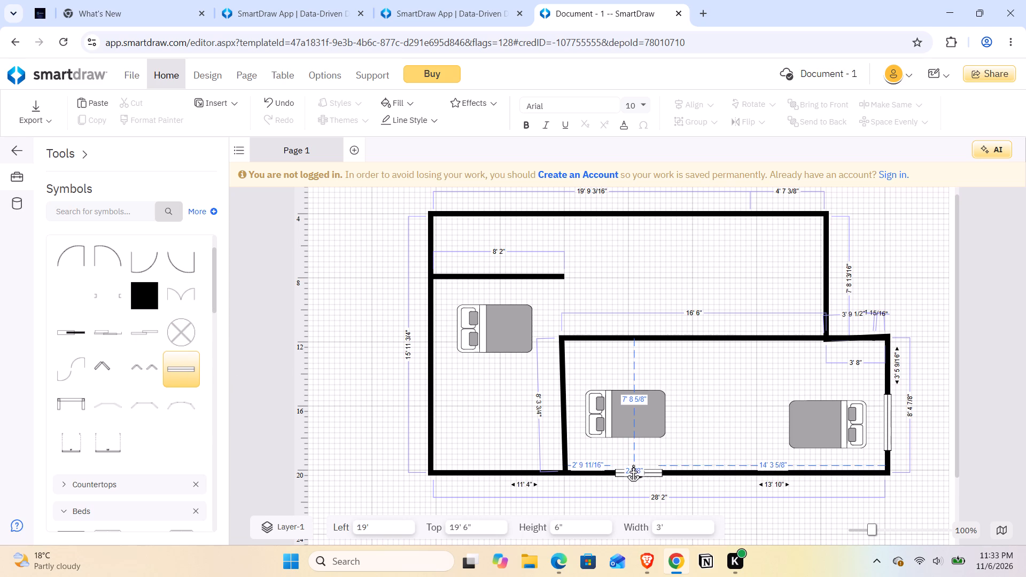
{"action": "left_click_drag", "start_coordinate": [633, 465], "coordinate": [632, 465]}
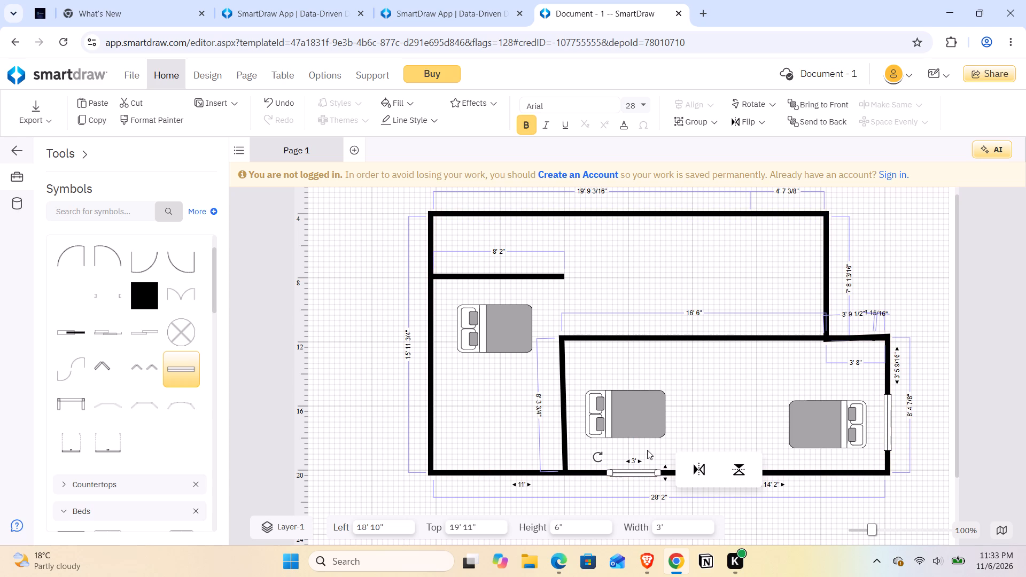
{"action": "left_click", "coordinate": [661, 443]}
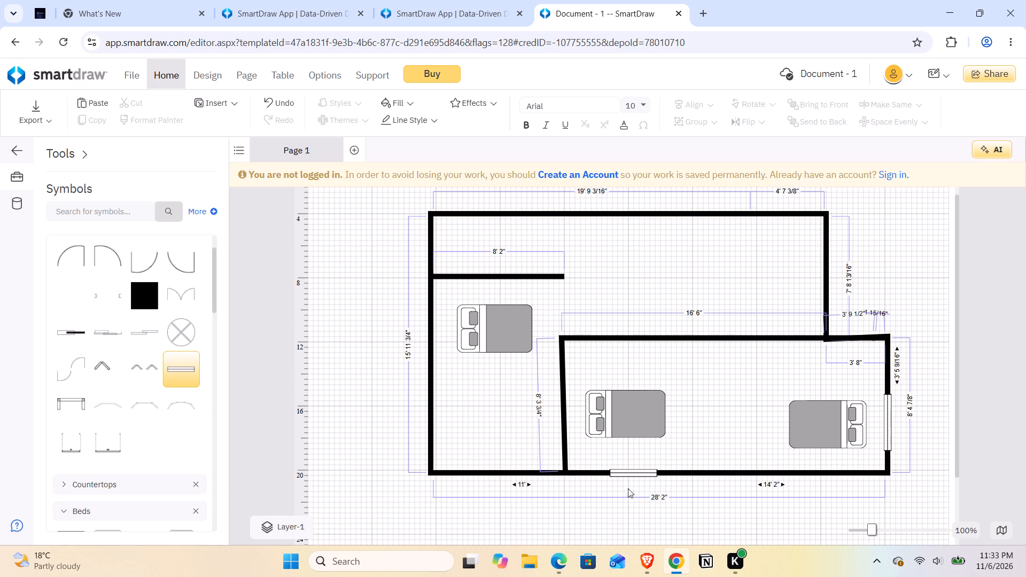
Widen the bottom wall's window to about 3' 6" and flip it vertically and horizontally.
{"action": "left_click", "coordinate": [620, 473]}
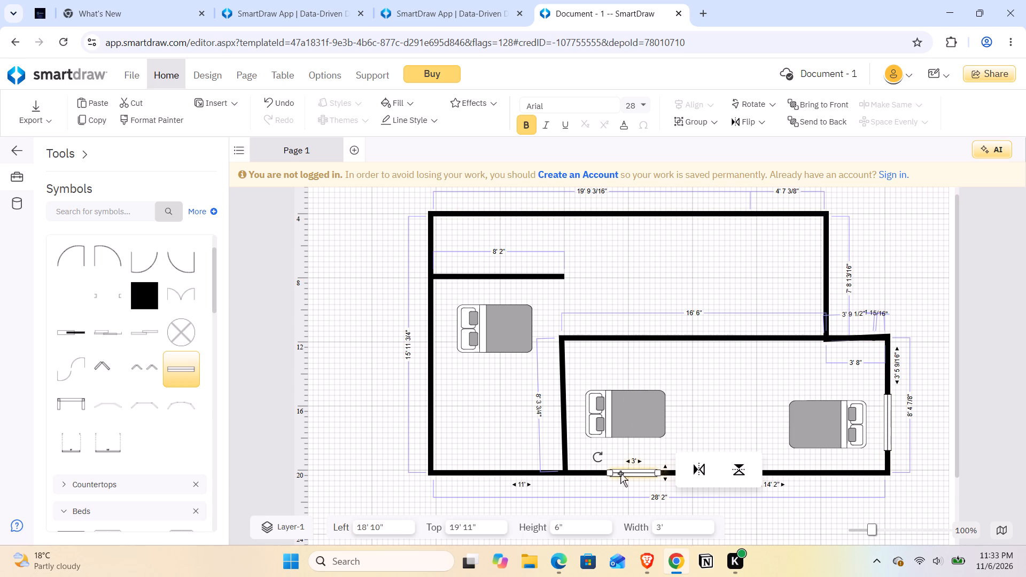
{"action": "left_click_drag", "start_coordinate": [609, 473], "coordinate": [603, 473]}
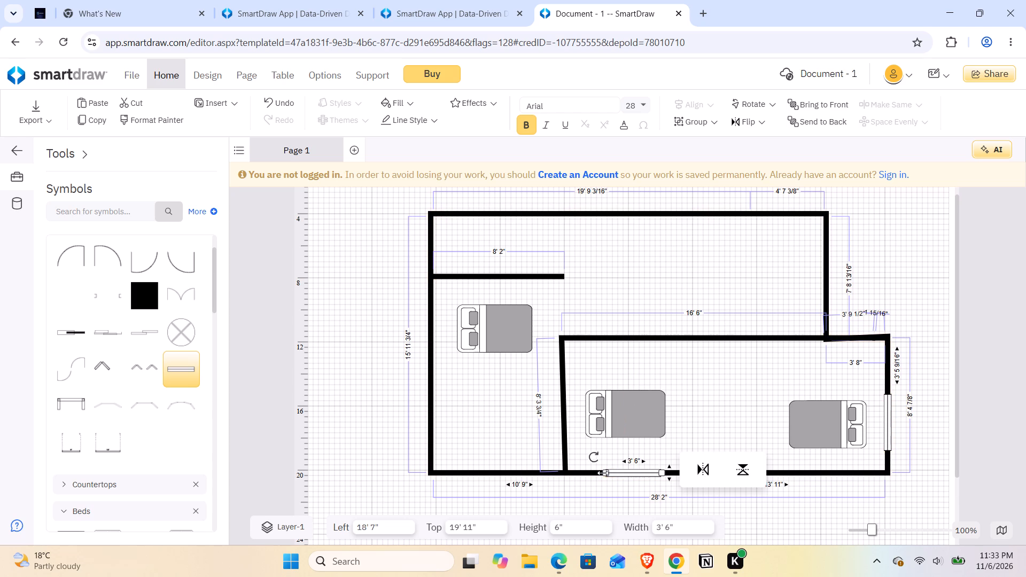
{"action": "left_click", "coordinate": [740, 473]}
{"action": "left_click", "coordinate": [706, 471]}
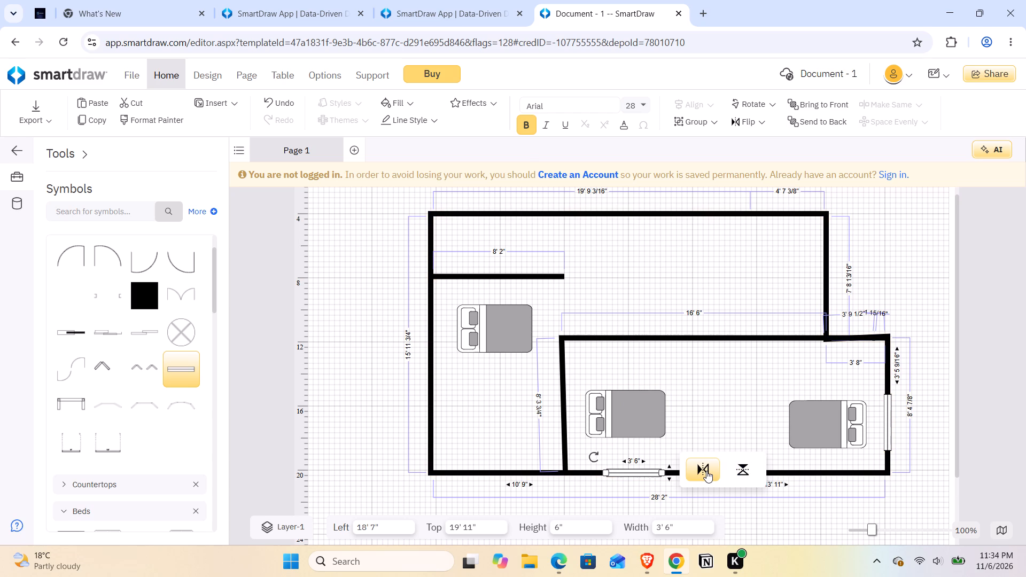
{"action": "left_click", "coordinate": [694, 413]}
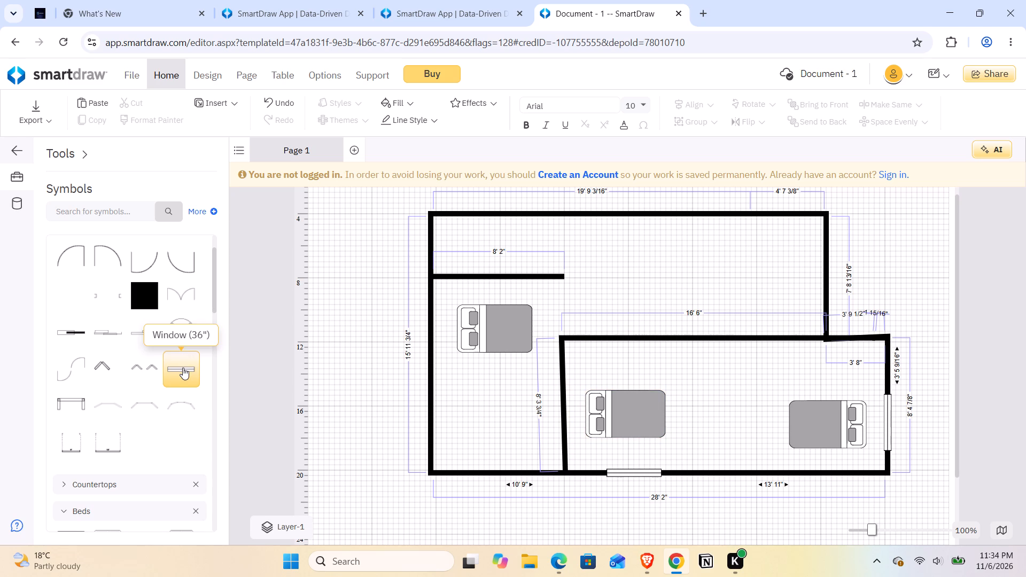
Place a Window (36") in the top exterior wall about 3' 4" from its left corner and flip it horizontally.
{"action": "left_click_drag", "start_coordinate": [183, 368], "coordinate": [479, 188]}
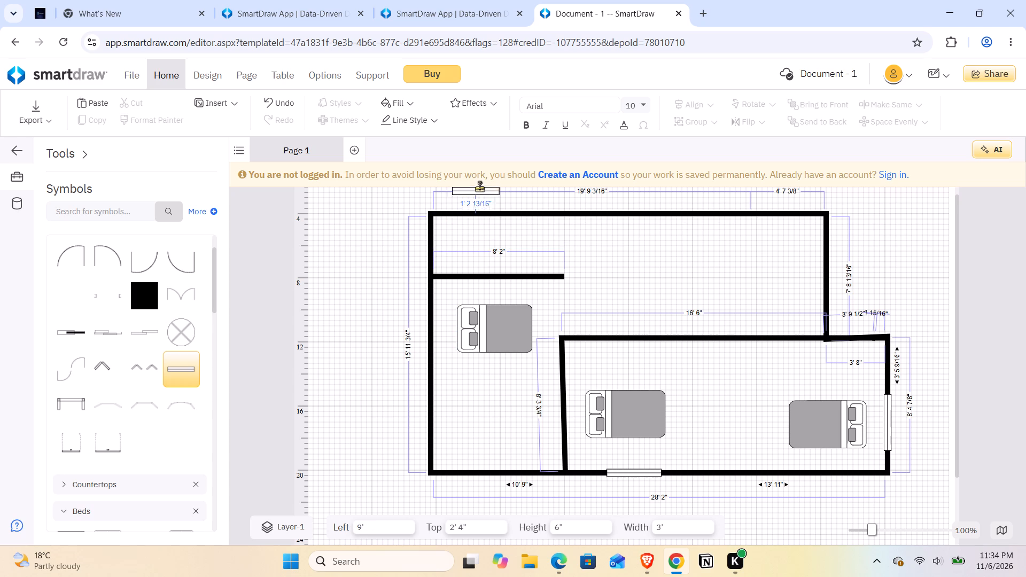
{"action": "left_click_drag", "start_coordinate": [479, 188], "coordinate": [514, 214]}
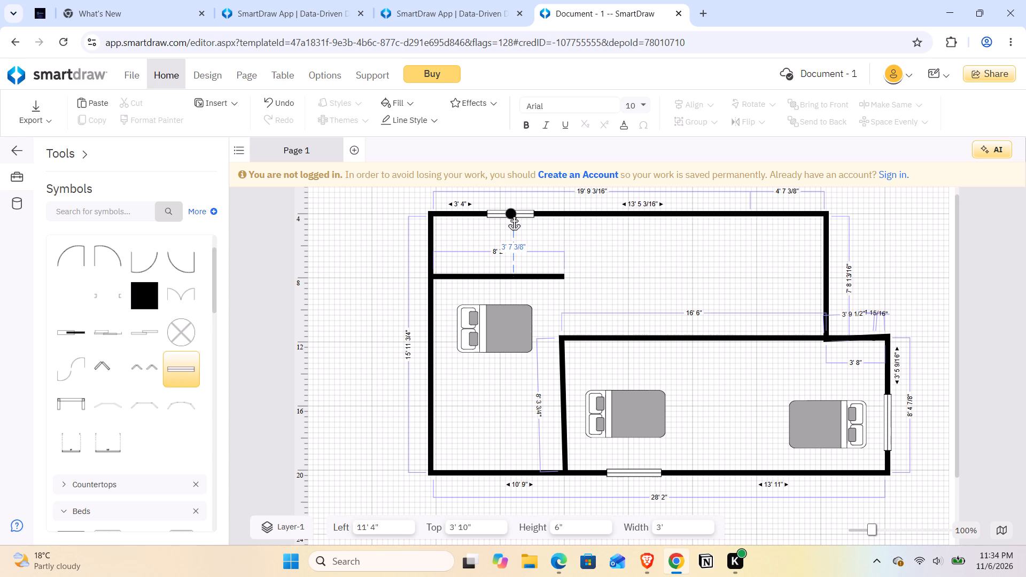
{"action": "left_click", "coordinate": [577, 209]}
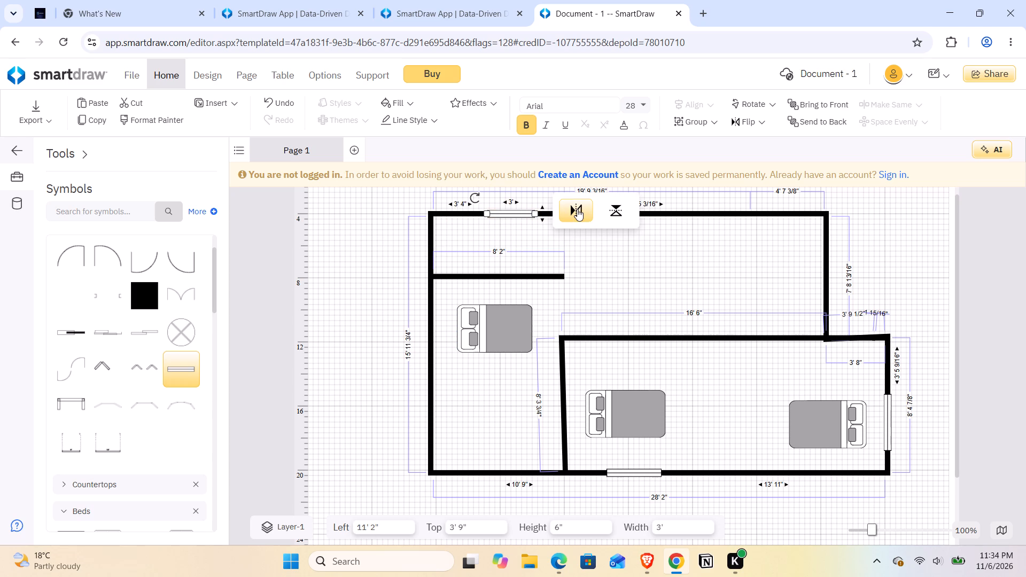
Widen the top wall's window to about 3' 9", with its edge about 2' 11" from the wall's left corner.
{"action": "left_click", "coordinate": [535, 214]}
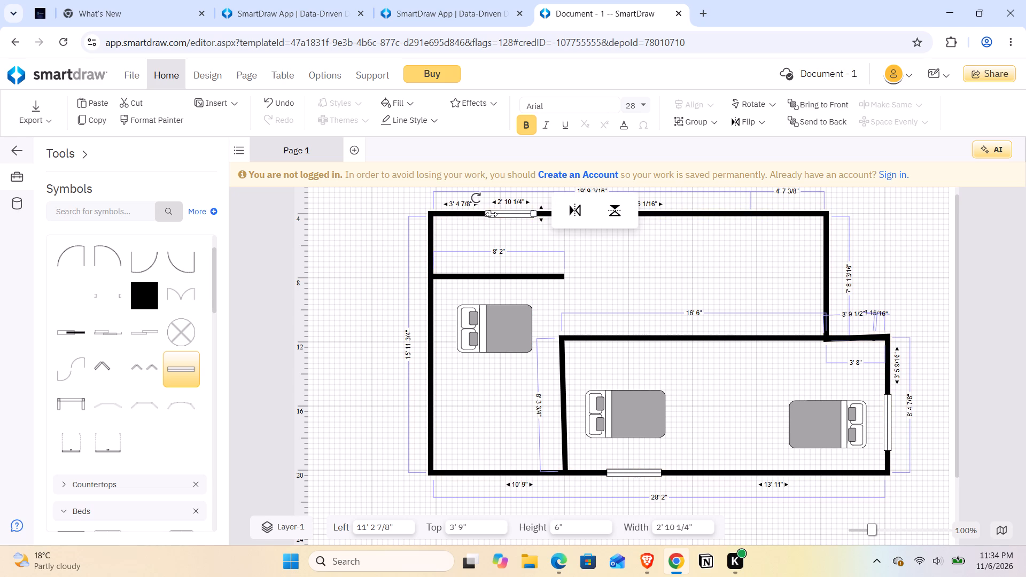
{"action": "left_click_drag", "start_coordinate": [491, 214], "coordinate": [484, 216]}
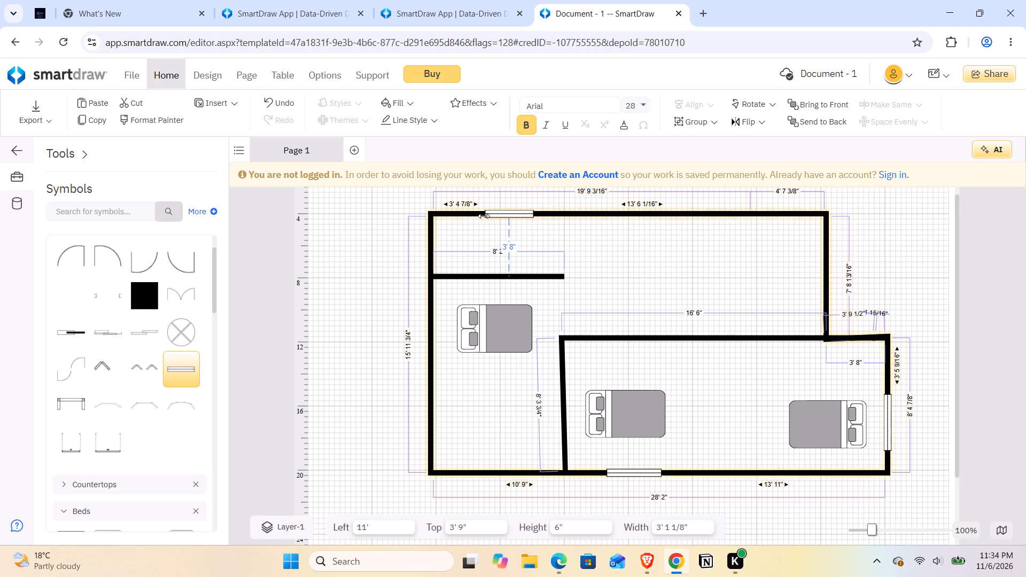
{"action": "left_click_drag", "start_coordinate": [484, 216], "coordinate": [472, 216]}
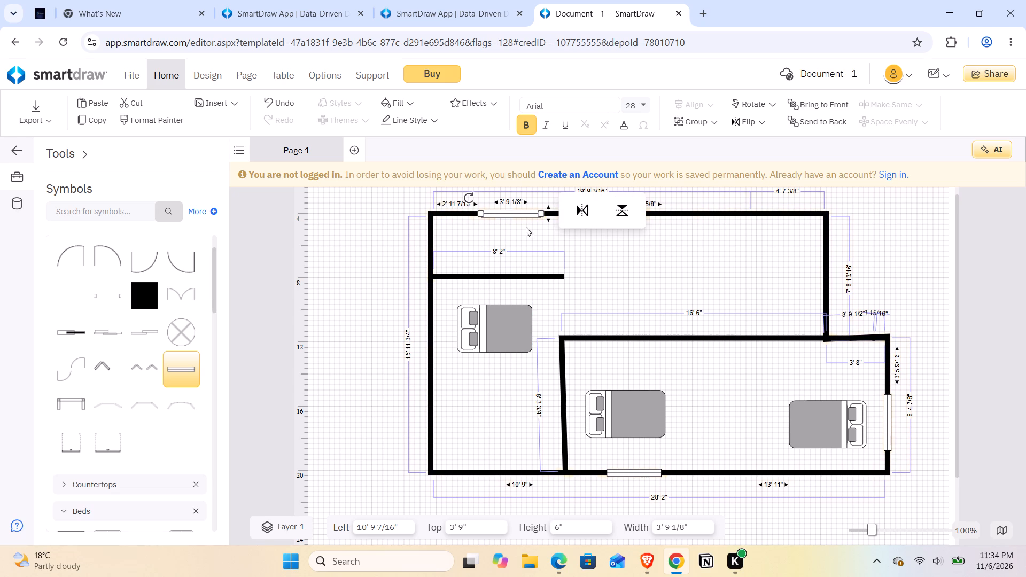
{"action": "left_click", "coordinate": [531, 240]}
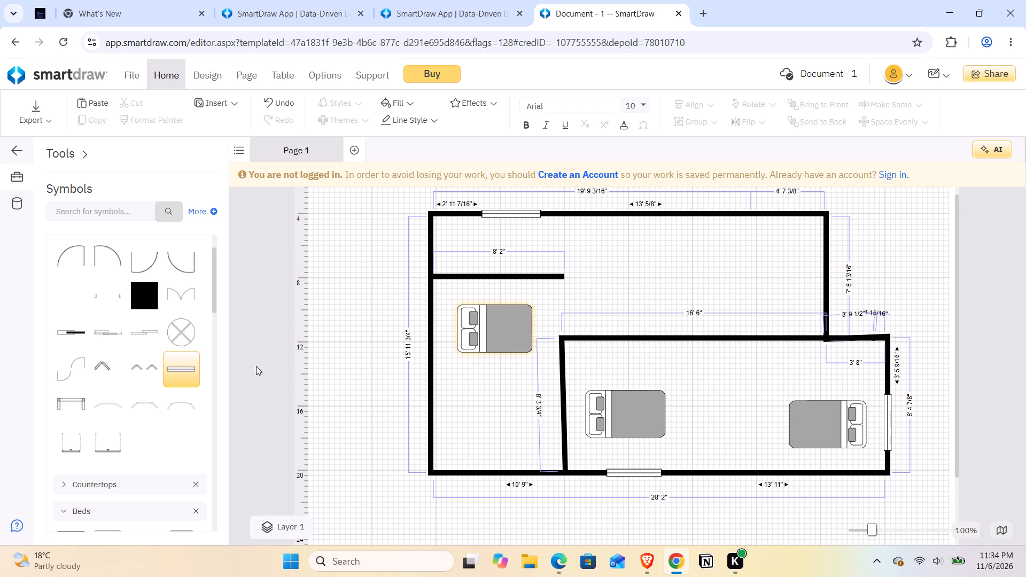
Place a second Window (36") in the top exterior wall, about 4' 7" to the right of the first window.
{"action": "left_click_drag", "start_coordinate": [180, 374], "coordinate": [663, 216]}
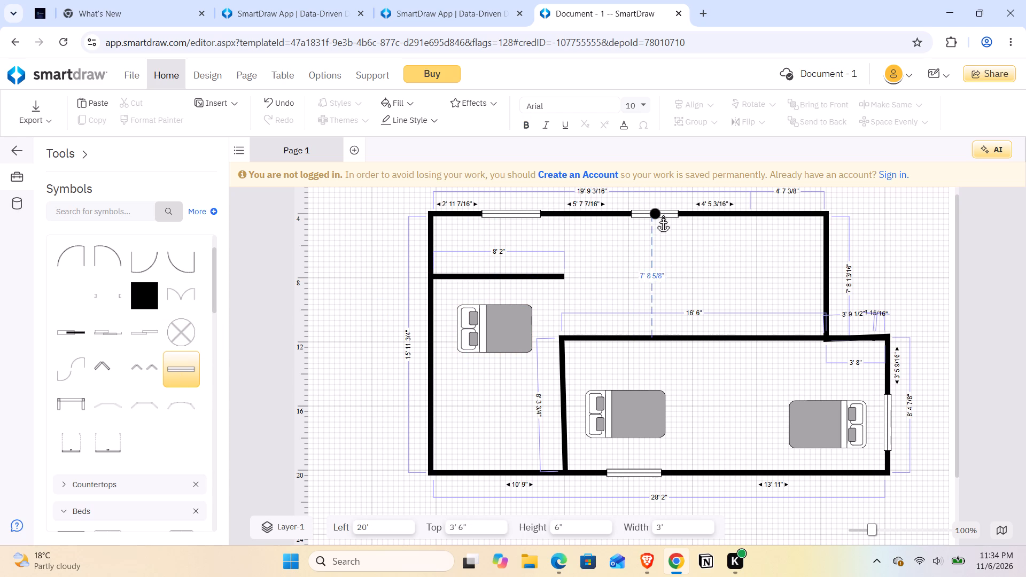
{"action": "left_click_drag", "start_coordinate": [663, 216], "coordinate": [638, 221]}
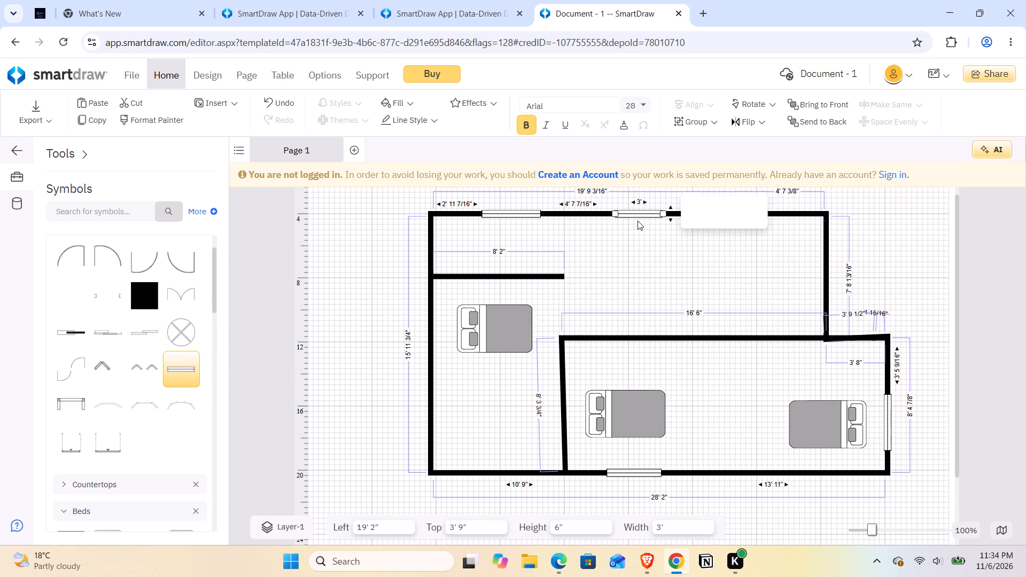
{"action": "left_click", "coordinate": [635, 237]}
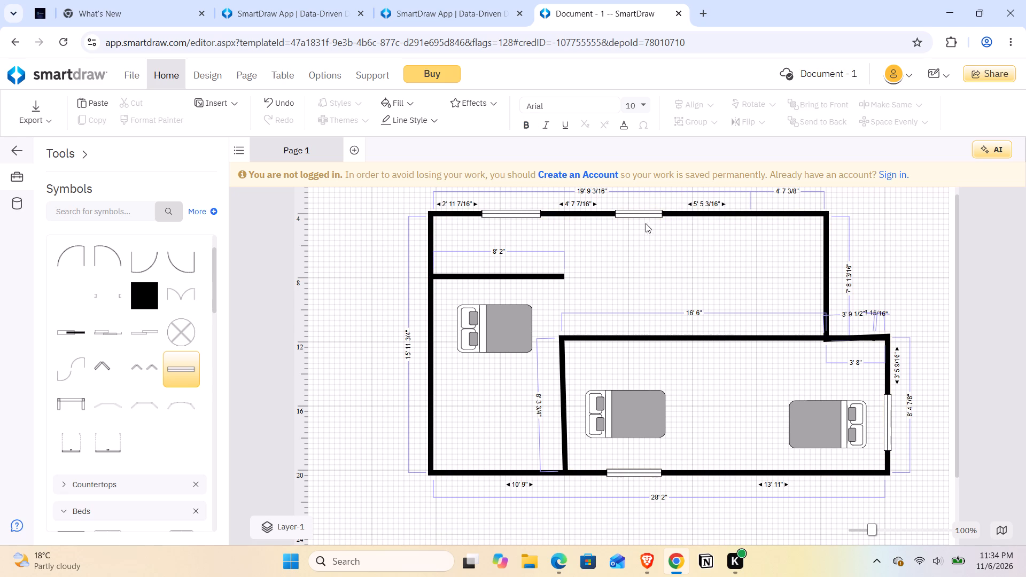
Widen the top wall's second window to about 3' 5".
{"action": "left_click", "coordinate": [640, 213]}
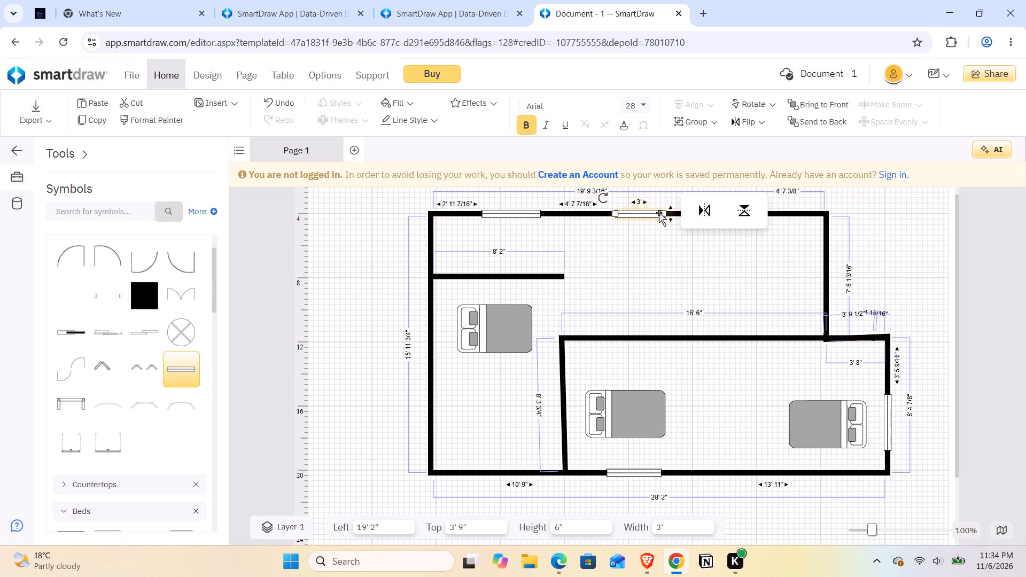
{"action": "left_click_drag", "start_coordinate": [664, 213], "coordinate": [671, 213]}
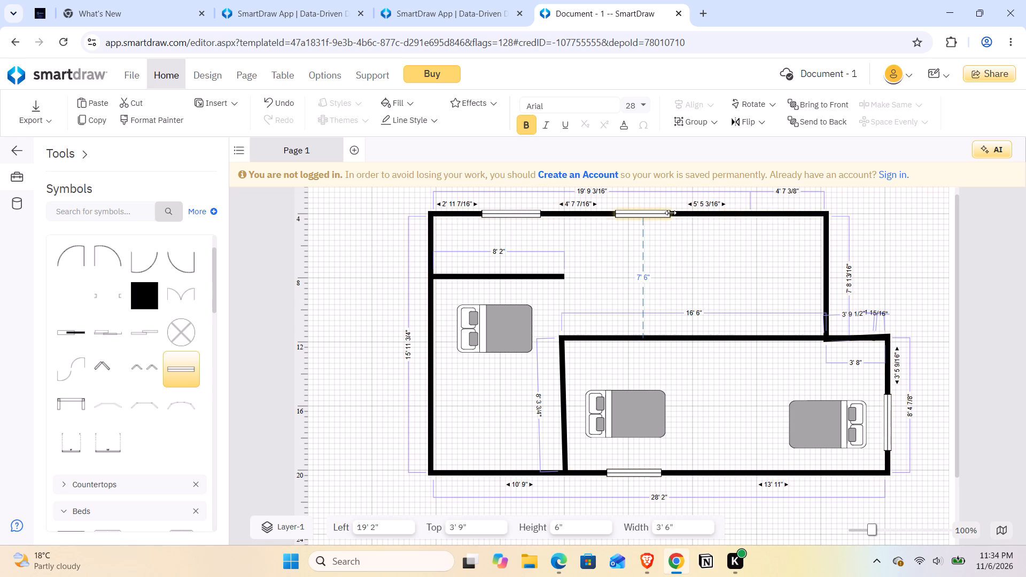
{"action": "left_click_drag", "start_coordinate": [671, 213], "coordinate": [674, 212]}
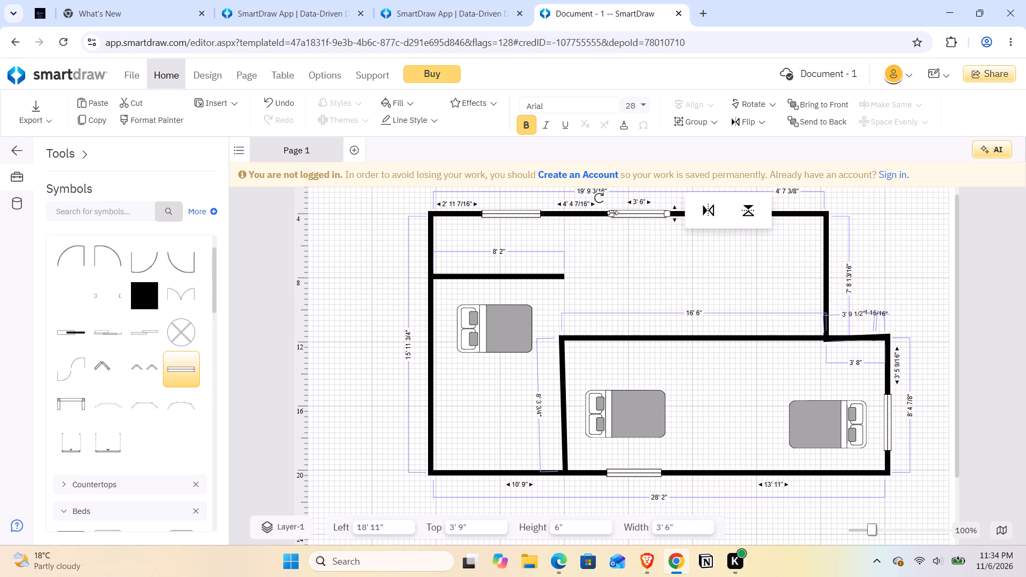
{"action": "left_click", "coordinate": [611, 215]}
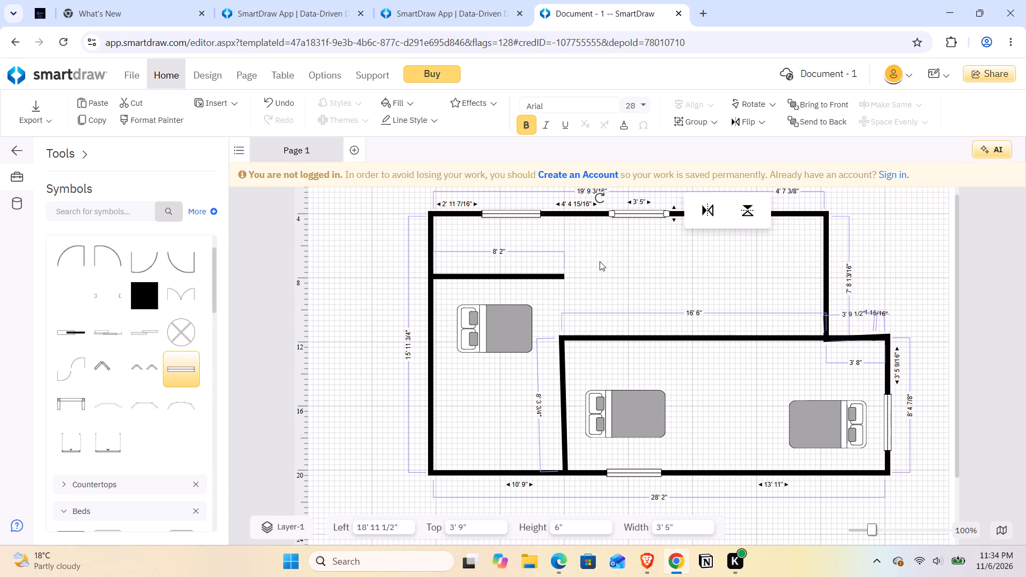
{"action": "left_click", "coordinate": [600, 261]}
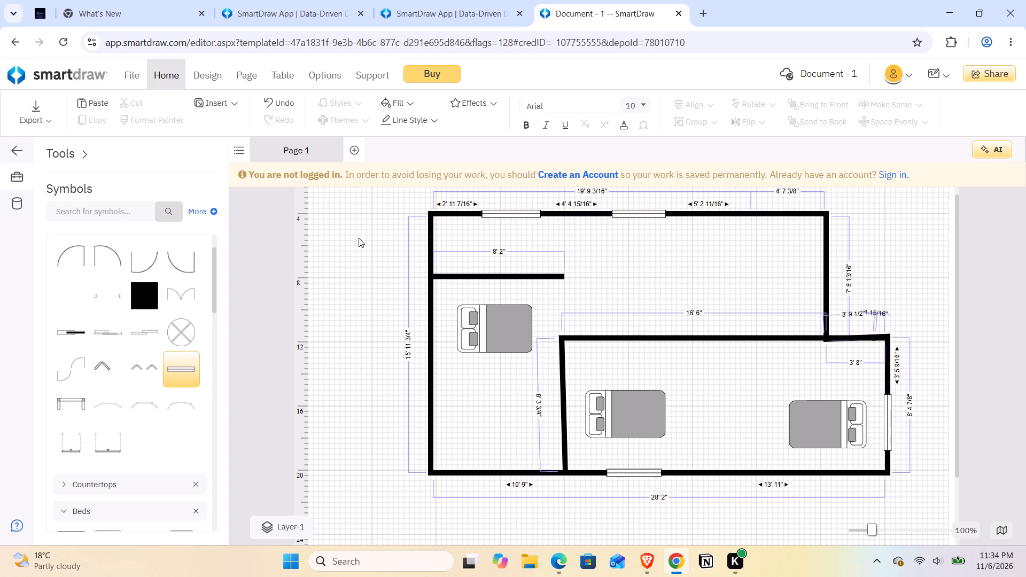
Place a third Window (36") in the top exterior wall, about 1' 8" from the wall's right corner.
{"action": "left_click", "coordinate": [191, 371]}
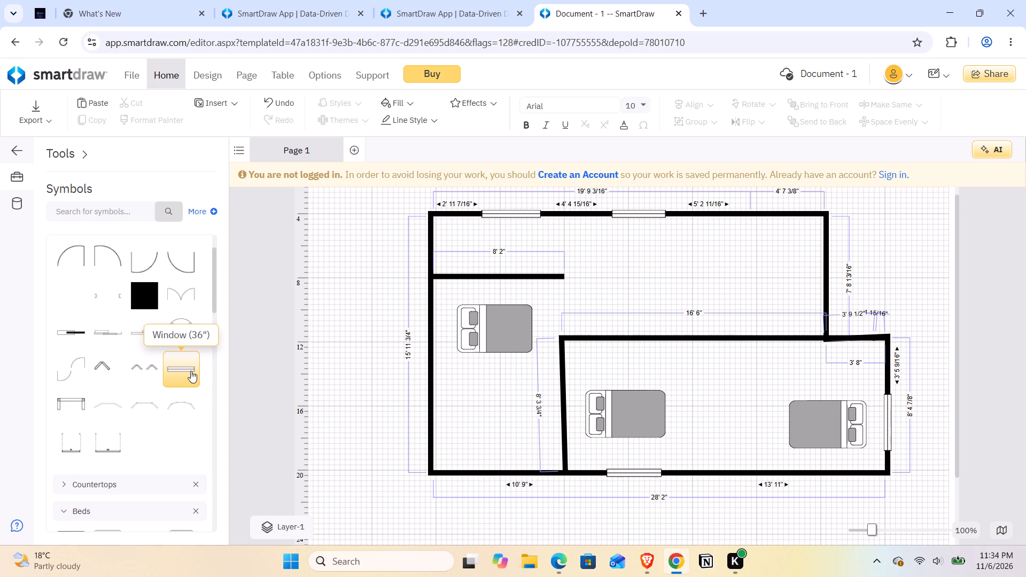
{"action": "left_click_drag", "start_coordinate": [191, 371], "coordinate": [716, 218]}
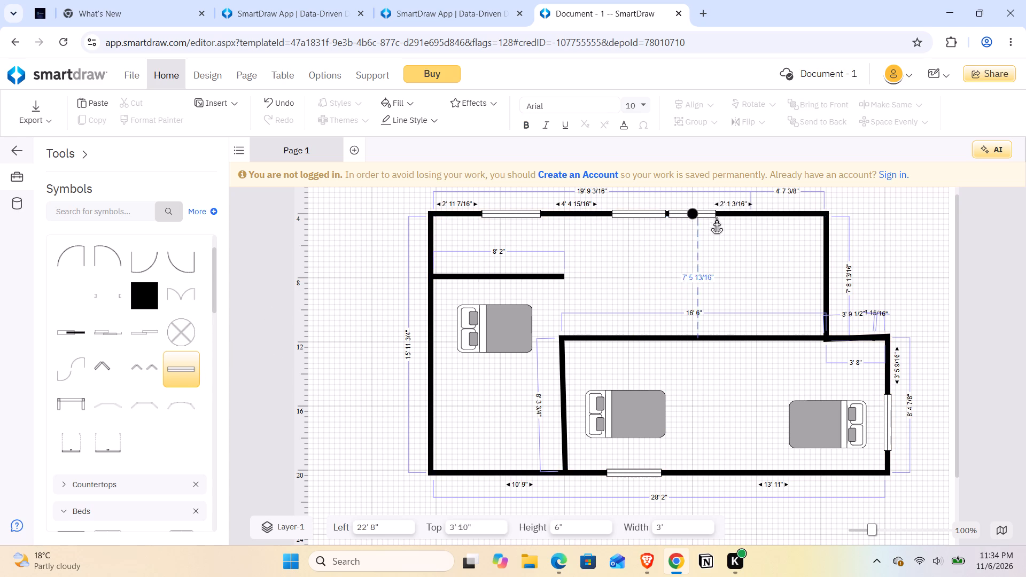
{"action": "left_click_drag", "start_coordinate": [716, 218], "coordinate": [773, 215]}
{"action": "left_click", "coordinate": [763, 234]}
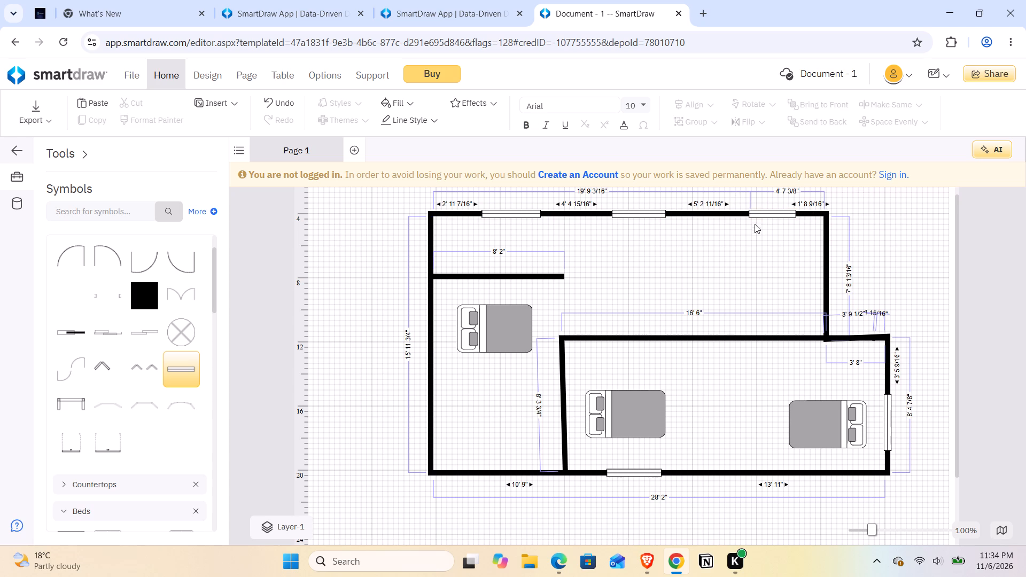
Widen the top wall's third window to about 3' 6".
{"action": "left_click", "coordinate": [757, 213]}
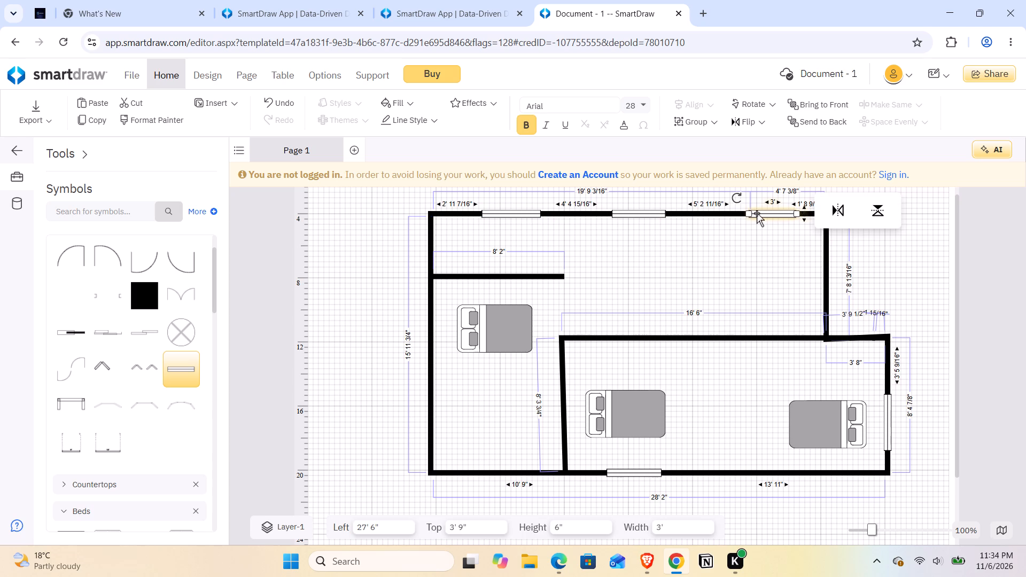
{"action": "left_click_drag", "start_coordinate": [748, 213], "coordinate": [747, 213]}
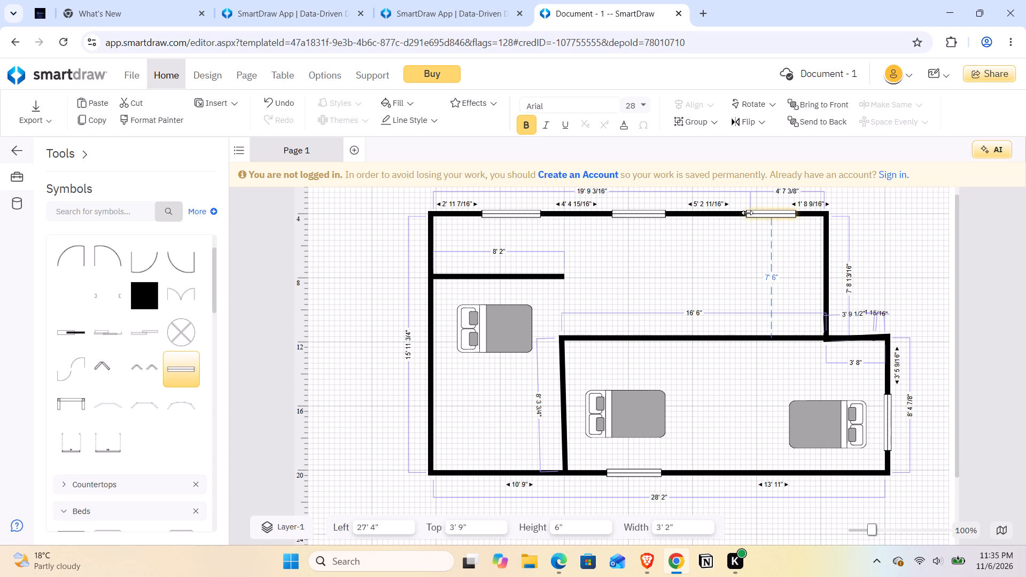
{"action": "left_click_drag", "start_coordinate": [747, 213], "coordinate": [740, 215]}
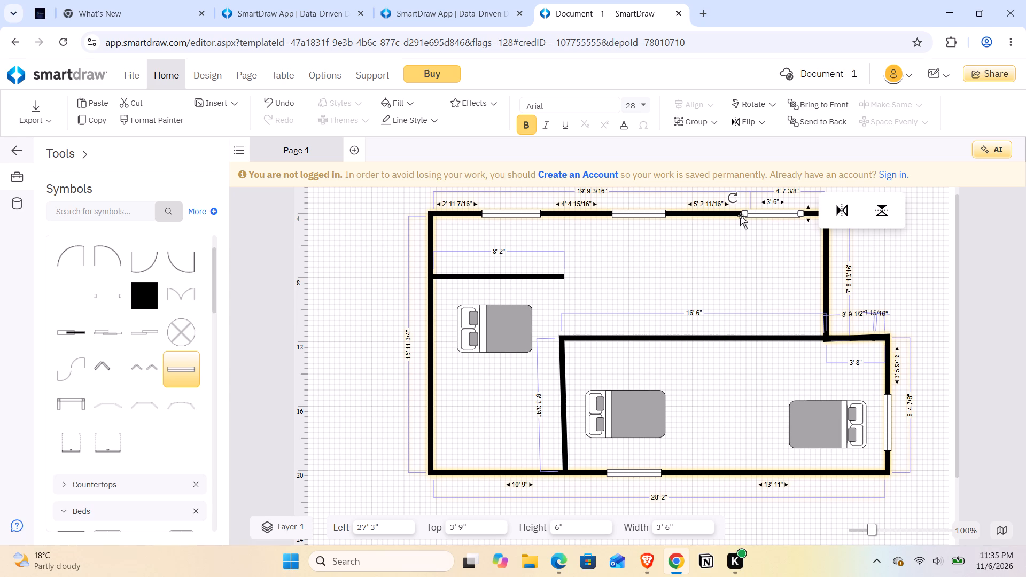
{"action": "left_click", "coordinate": [726, 277]}
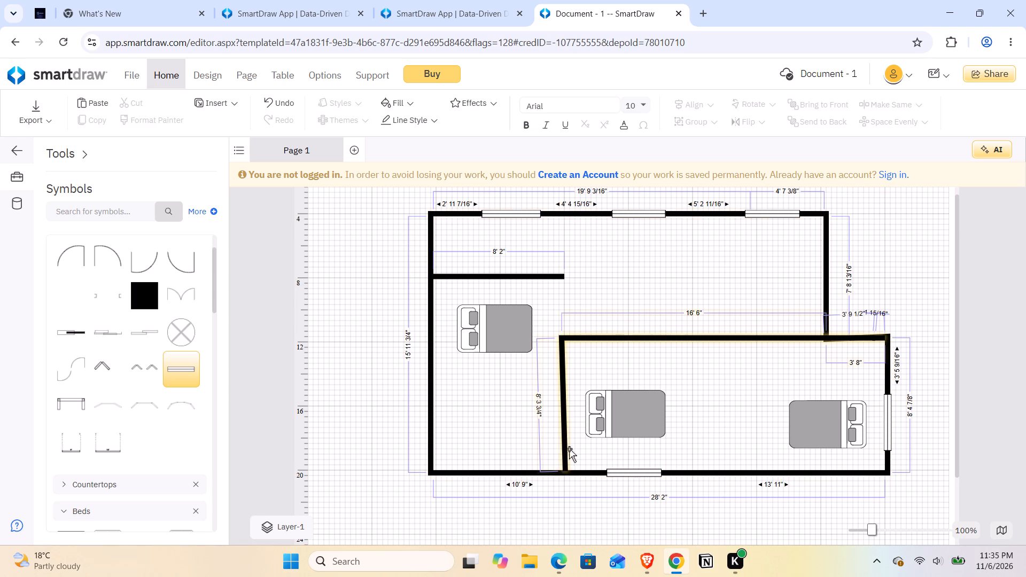
Straighten the slanted interior wall by shifting its upper corner right, making the adjoining horizontal wall about 16' 3" long.
{"action": "left_click", "coordinate": [563, 449]}
{"action": "left_click", "coordinate": [563, 449]}
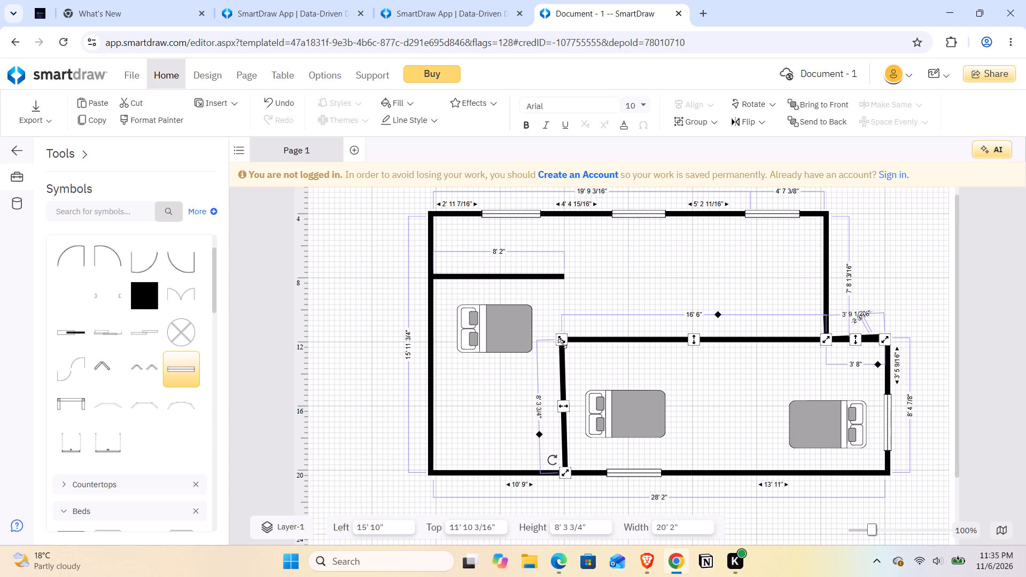
{"action": "left_click", "coordinate": [562, 344]}
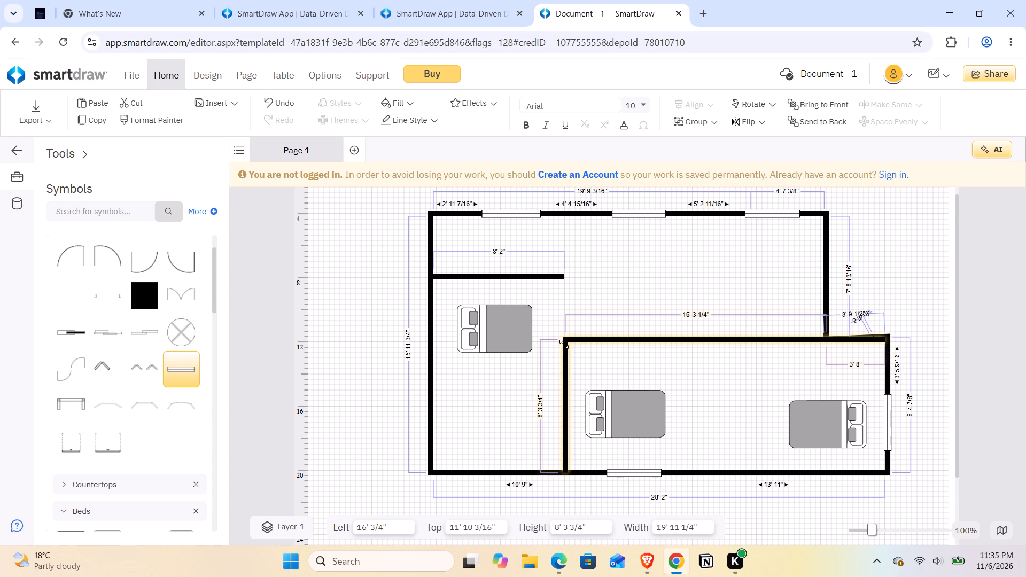
{"action": "left_click", "coordinate": [590, 356]}
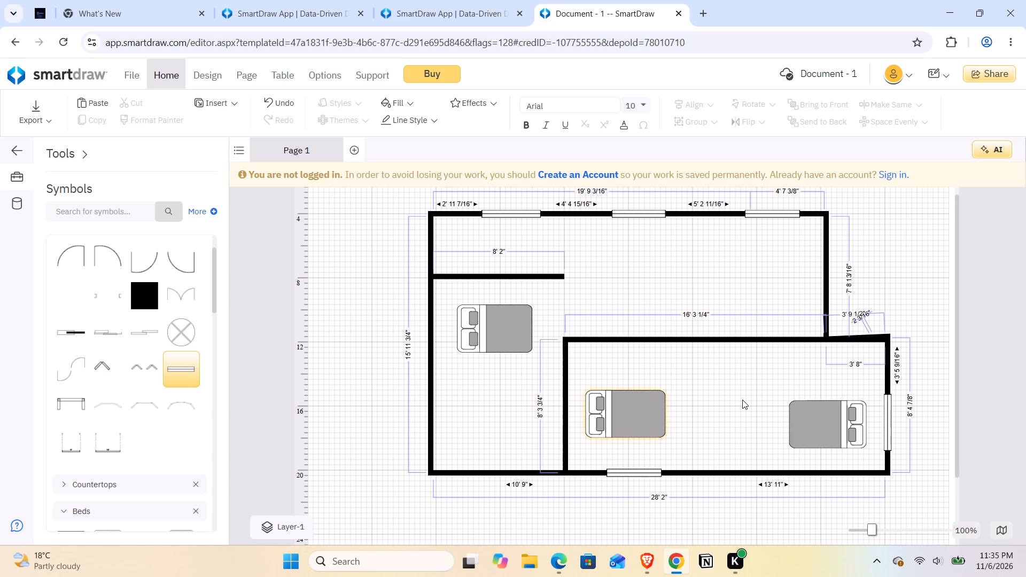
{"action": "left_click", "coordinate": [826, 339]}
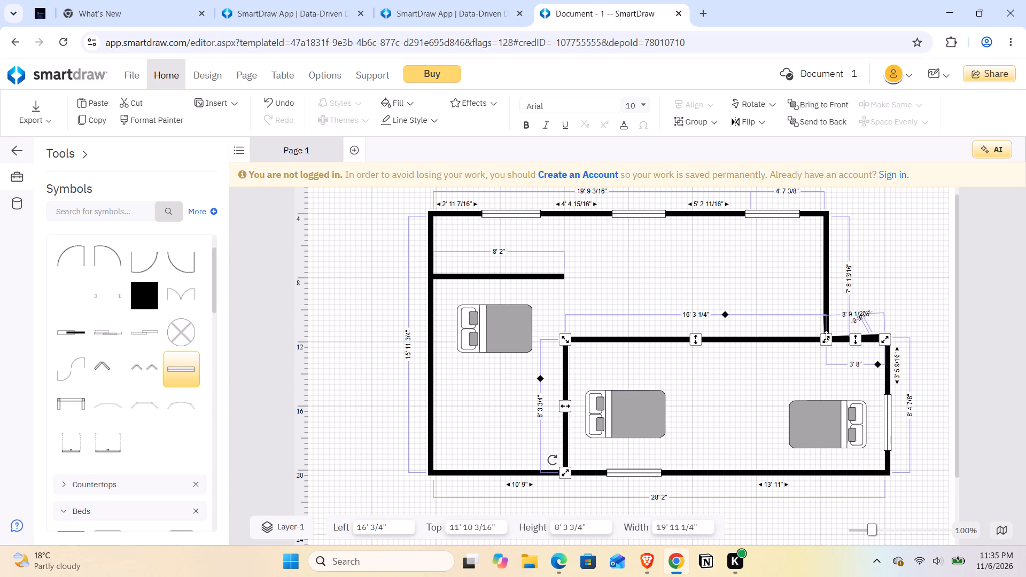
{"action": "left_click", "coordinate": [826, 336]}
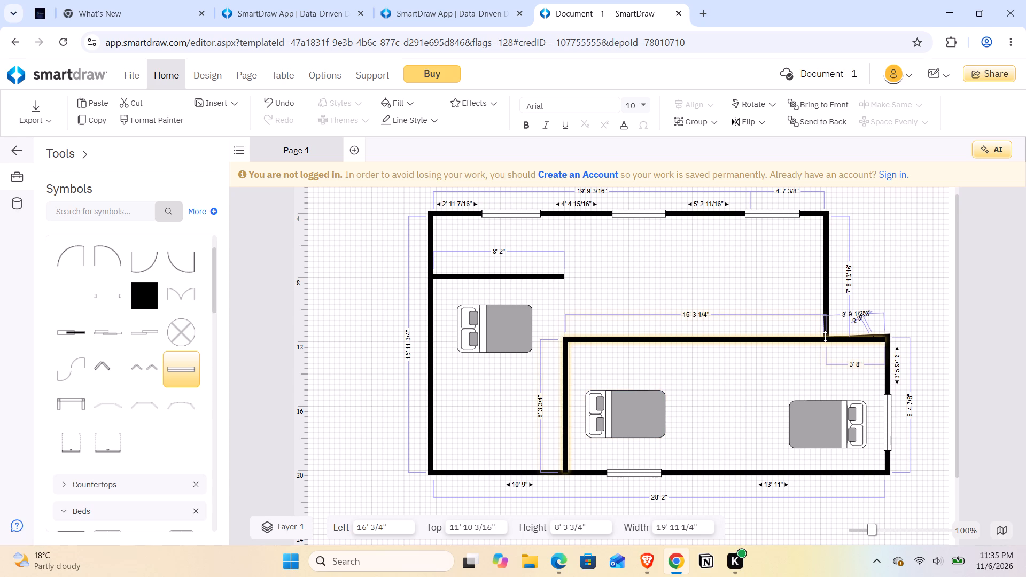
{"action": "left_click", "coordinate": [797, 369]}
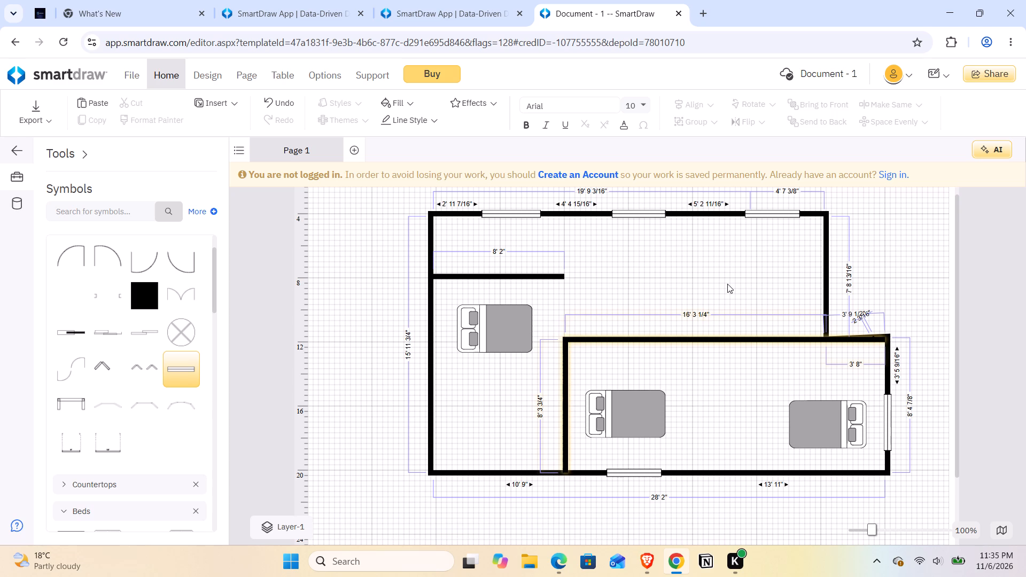
Move the middle bed down and slightly left in the lower room, to about Left 17' 11 7/8", Top 14' 11 7/8".
{"action": "left_click", "coordinate": [646, 403]}
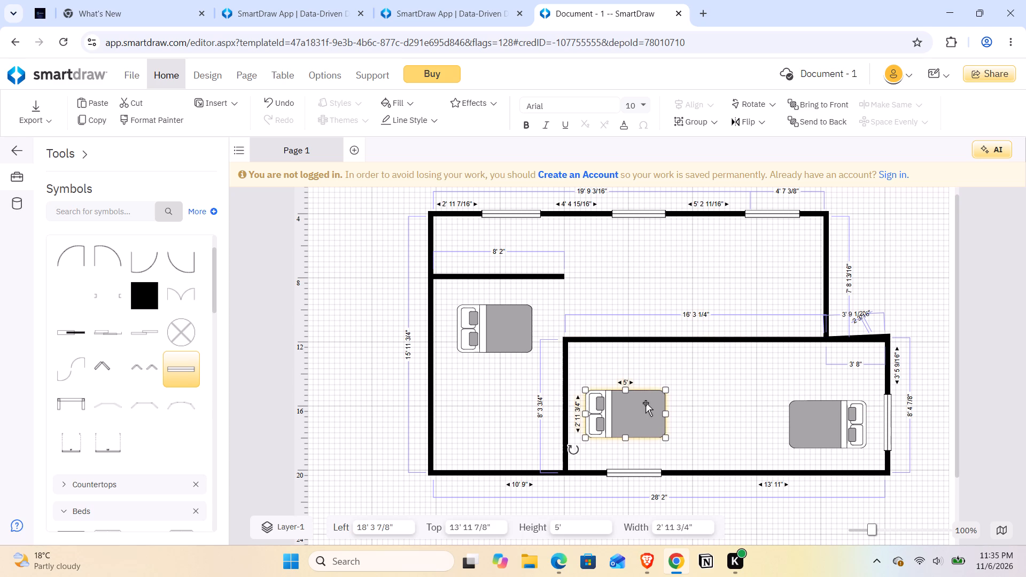
{"action": "left_click_drag", "start_coordinate": [646, 403], "coordinate": [637, 421]}
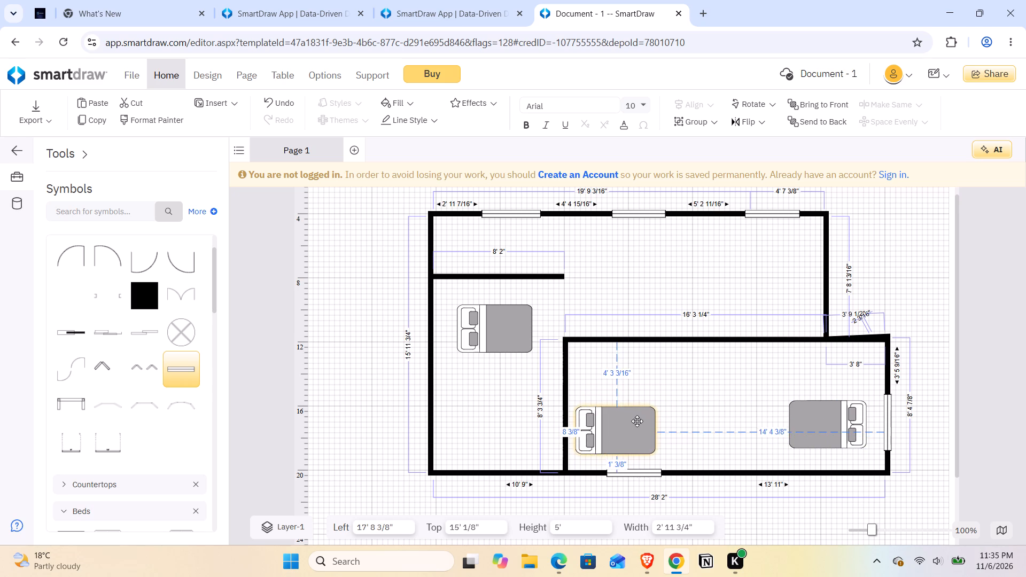
{"action": "left_click_drag", "start_coordinate": [637, 421], "coordinate": [643, 419]}
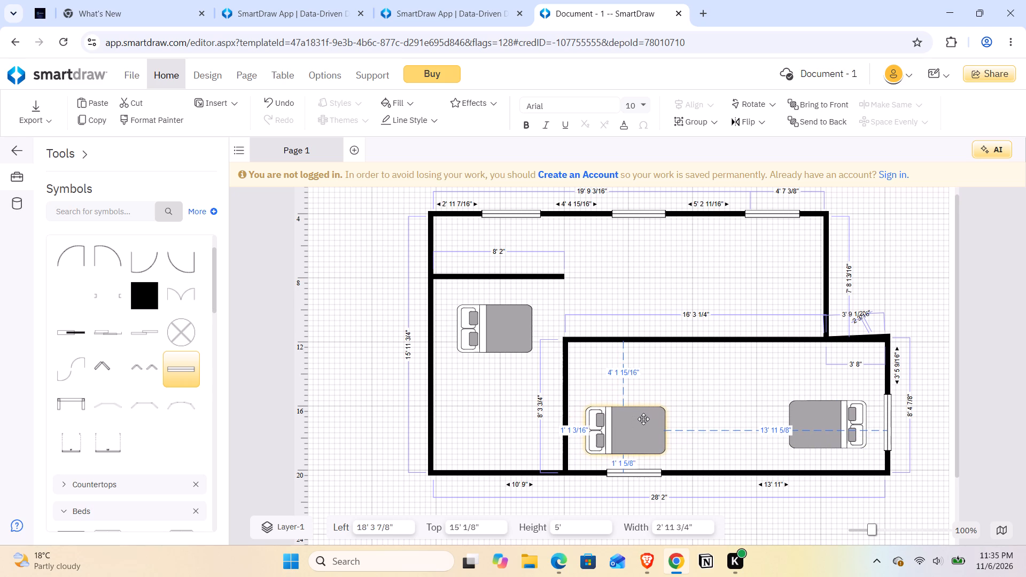
{"action": "left_click_drag", "start_coordinate": [643, 419], "coordinate": [640, 419]}
Move the lower room's right-hand bed down to about Top 15' 3/4", level with the middle bed.
{"action": "left_click", "coordinate": [806, 423]}
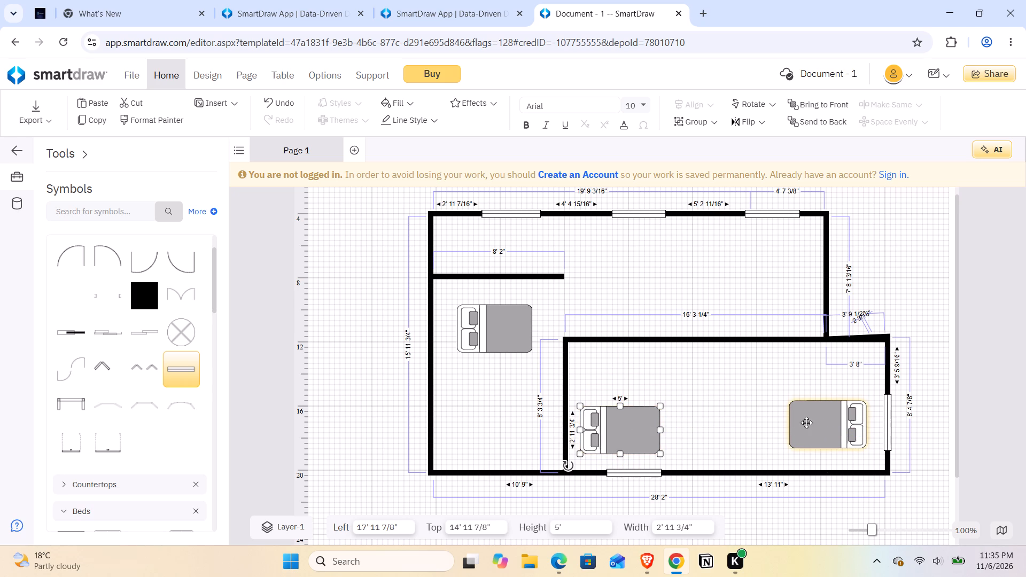
{"action": "left_click", "coordinate": [806, 423]}
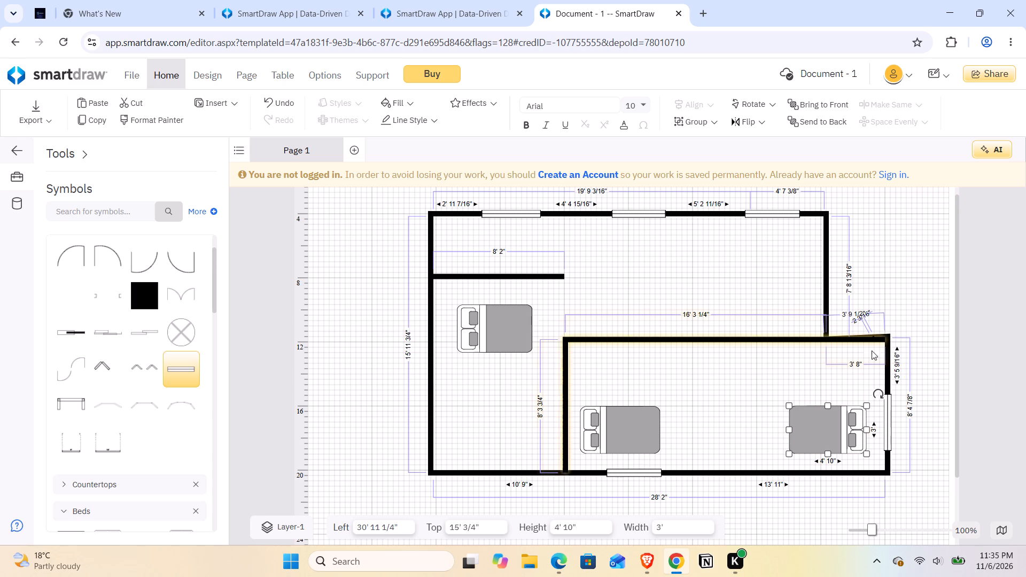
{"action": "left_click", "coordinate": [937, 373]}
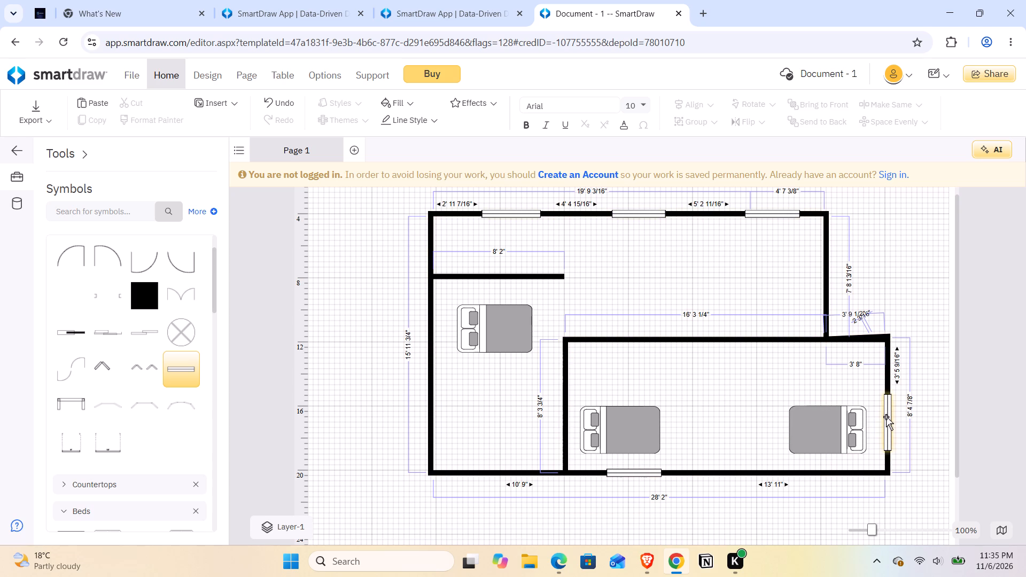
Slide the right-hand wall's window down and shorten it from its upper end, about 4' 2" below the wall's upper corner.
{"action": "left_click_drag", "start_coordinate": [886, 417], "coordinate": [886, 424]}
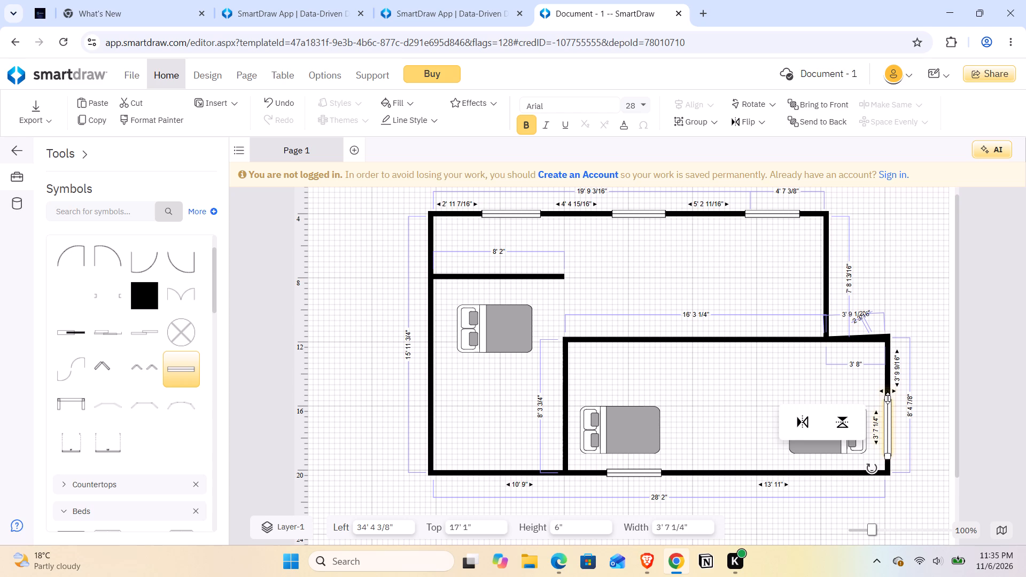
{"action": "left_click_drag", "start_coordinate": [888, 398], "coordinate": [888, 408]}
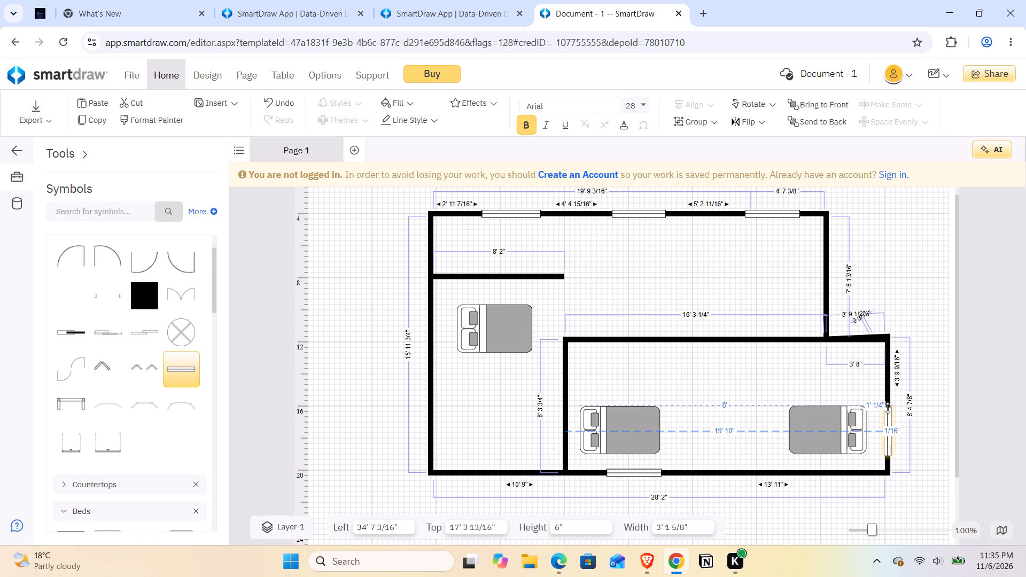
{"action": "left_click_drag", "start_coordinate": [888, 408], "coordinate": [888, 410]}
{"action": "left_click", "coordinate": [924, 436]}
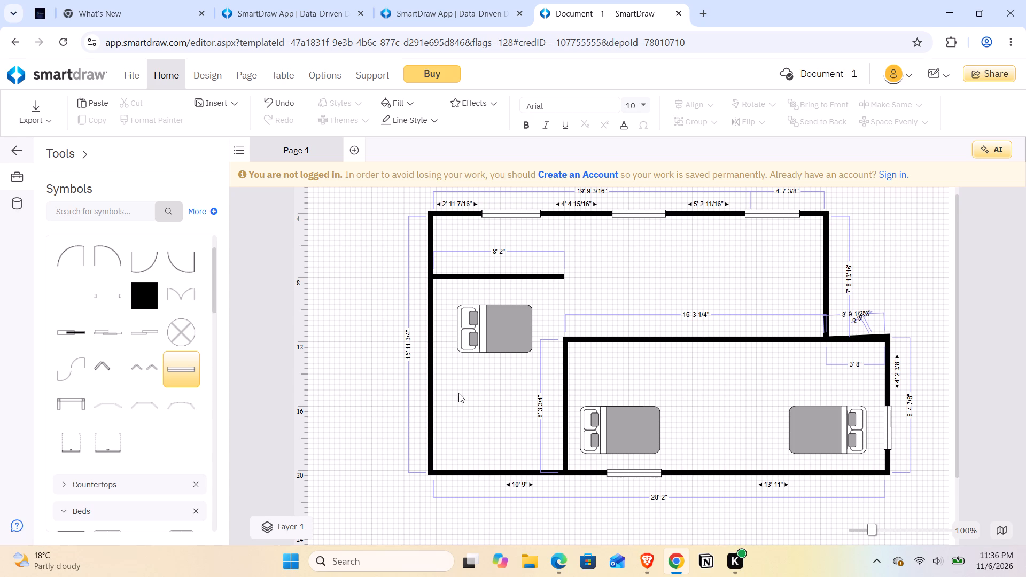
Place a Sliding Door on the upper room's right-hand exterior wall, aligned vertically with the wall.
{"action": "scroll", "coordinate": [90, 318], "scroll_direction": "up", "scroll_amount": 1}
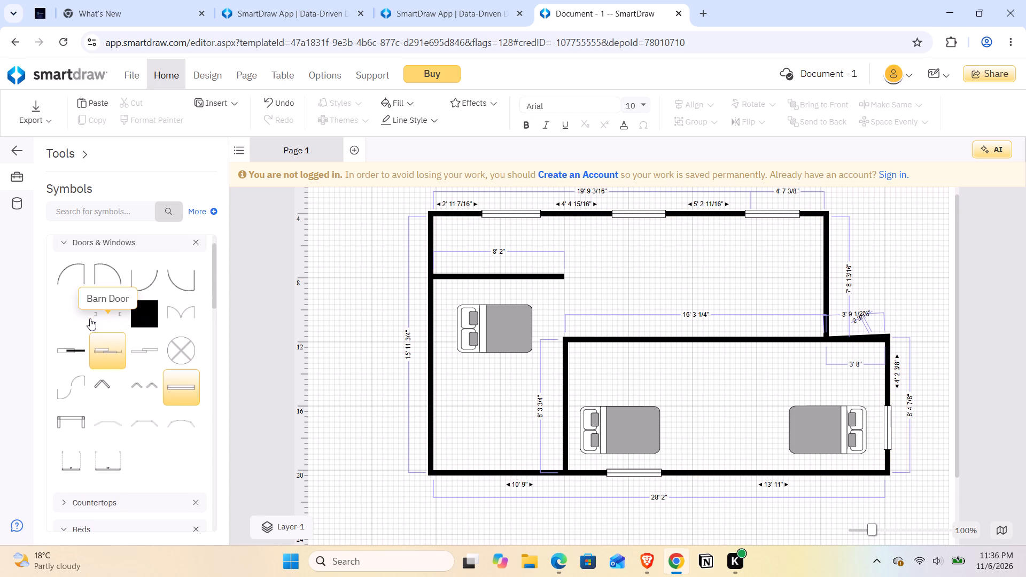
{"action": "scroll", "coordinate": [90, 318], "scroll_direction": "down", "scroll_amount": 1}
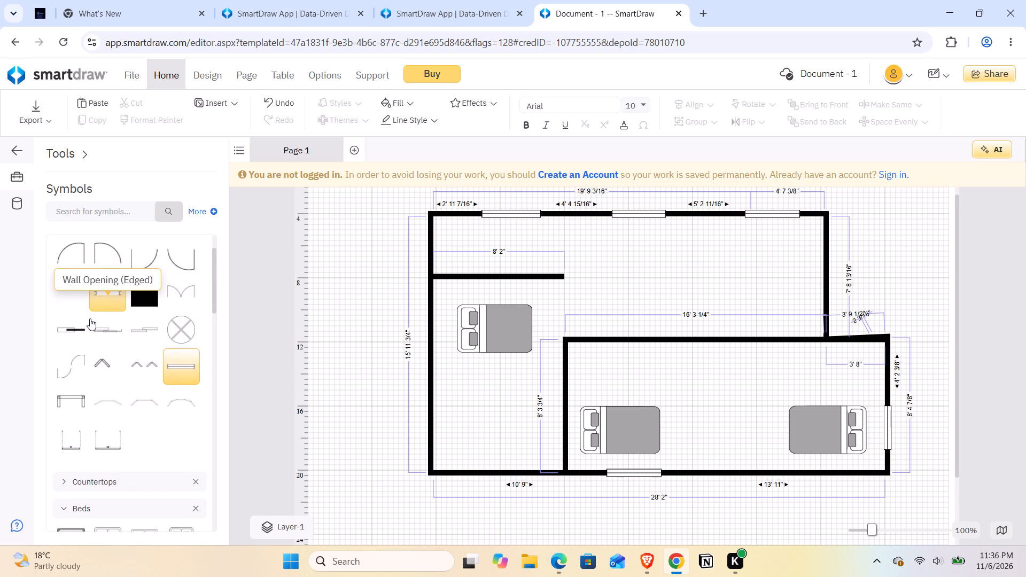
{"action": "scroll", "coordinate": [90, 318], "scroll_direction": "up", "scroll_amount": 2}
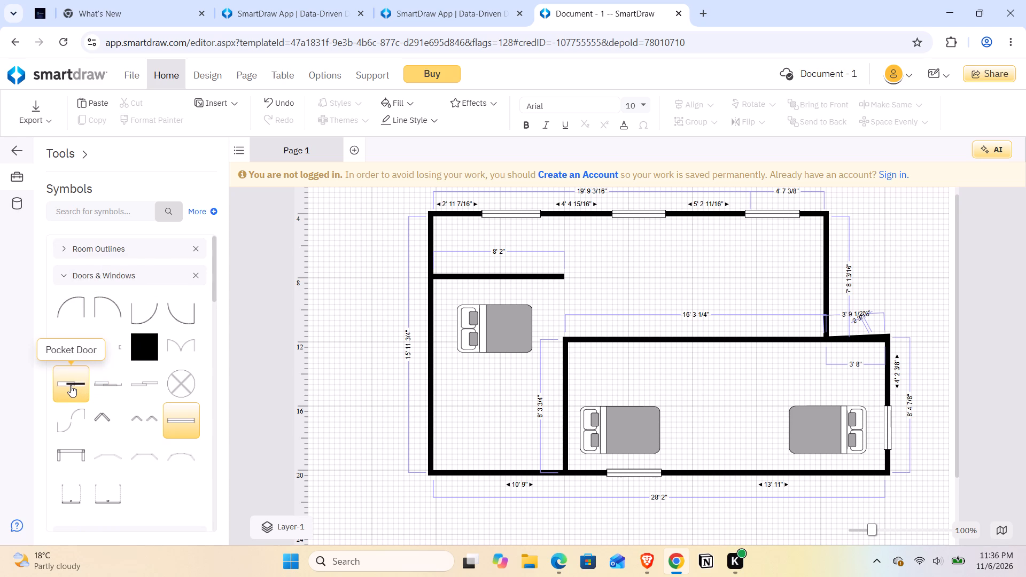
{"action": "left_click", "coordinate": [138, 398]}
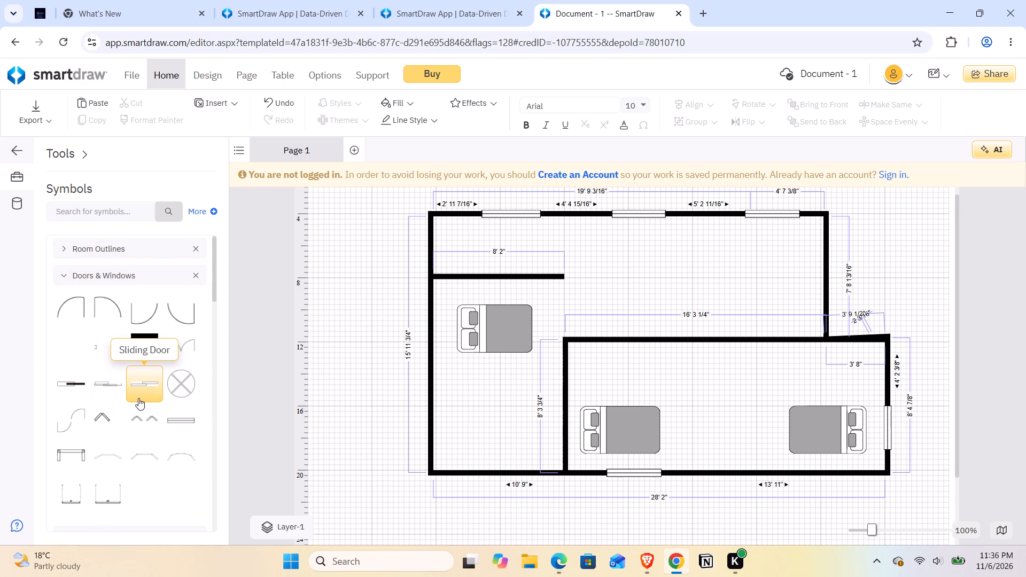
{"action": "left_click_drag", "start_coordinate": [138, 398], "coordinate": [225, 376]}
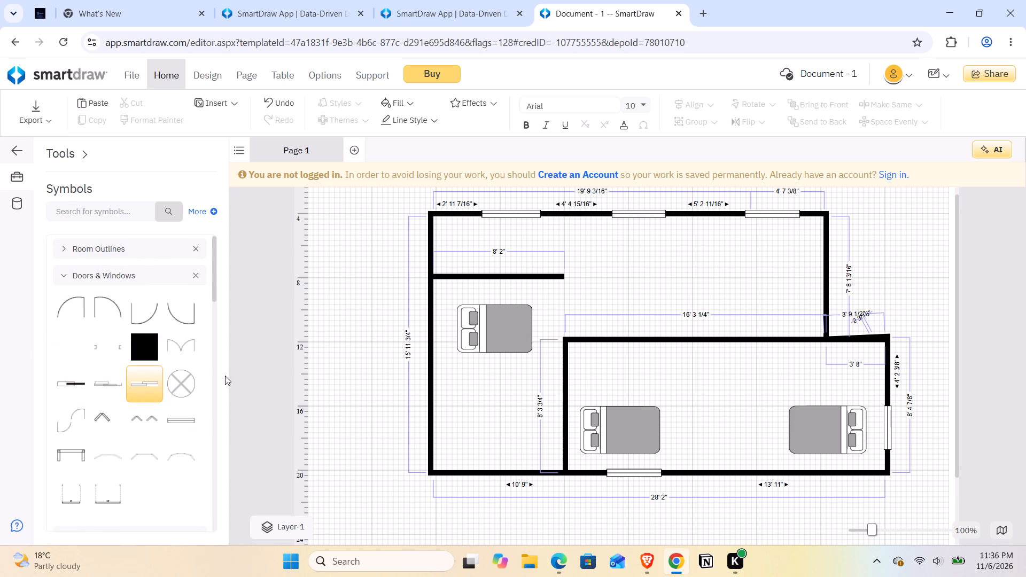
{"action": "left_click_drag", "start_coordinate": [225, 376], "coordinate": [824, 266]}
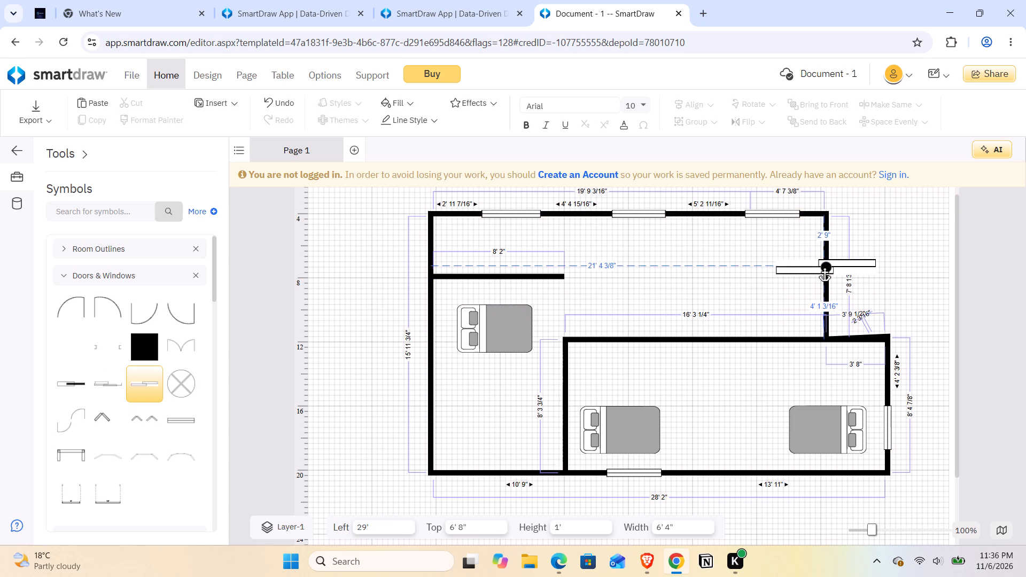
{"action": "left_click_drag", "start_coordinate": [824, 266], "coordinate": [824, 267]}
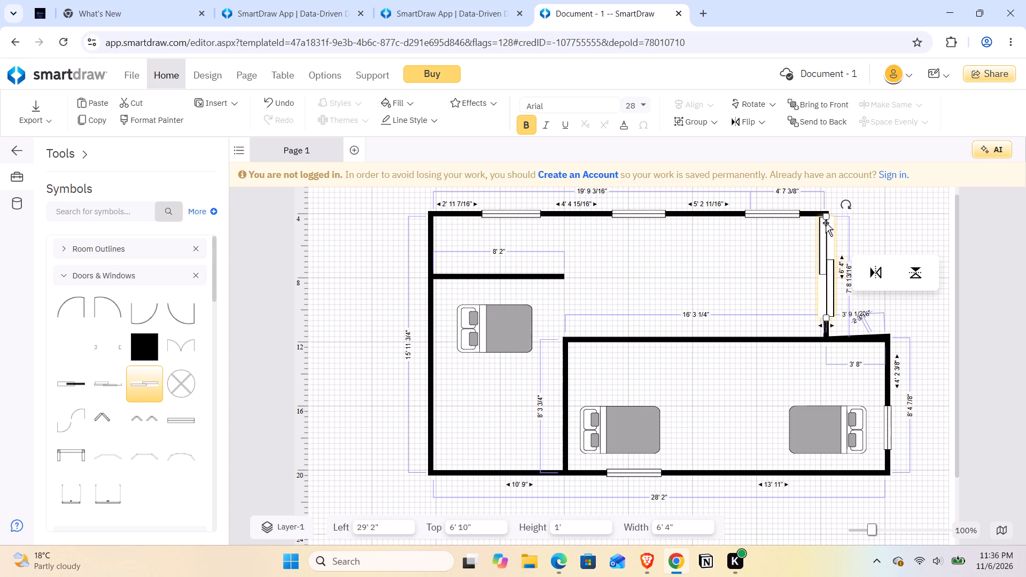
Shorten the sliding door to about 4' 6" and slide it to about 1' 7" below the wall's upper corner.
{"action": "left_click_drag", "start_coordinate": [825, 219], "coordinate": [826, 232]}
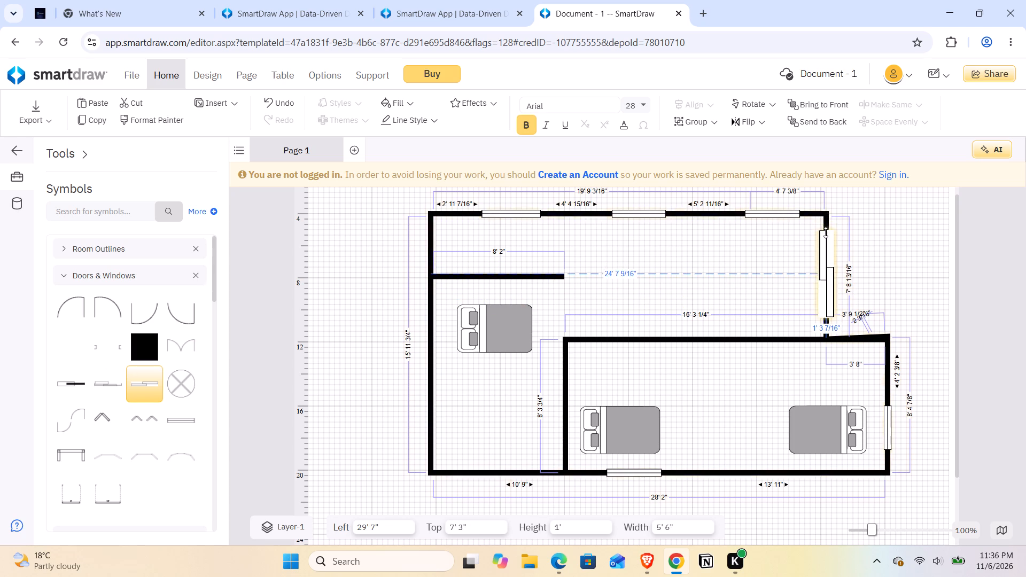
{"action": "left_click_drag", "start_coordinate": [826, 232], "coordinate": [827, 243]}
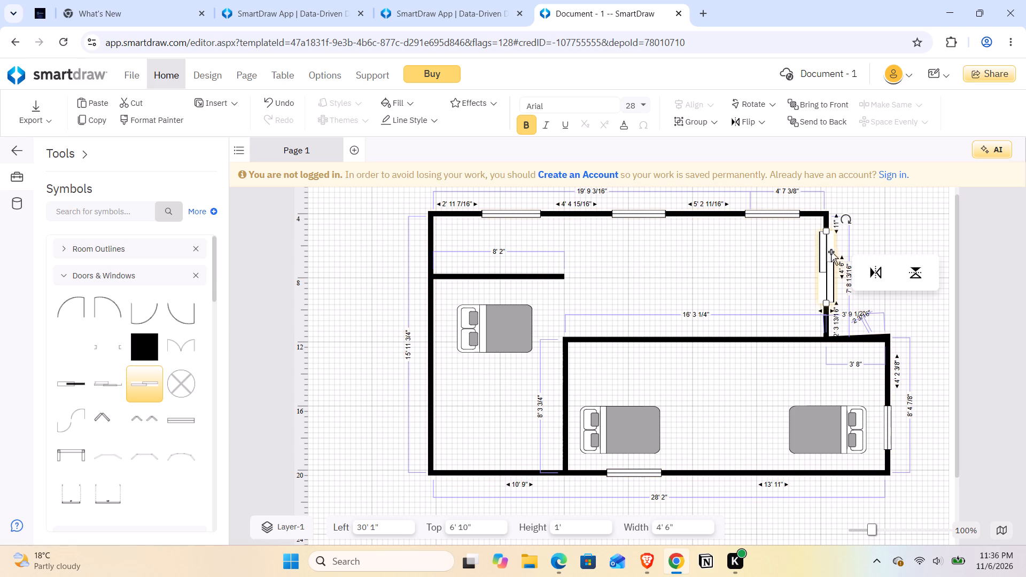
{"action": "left_click", "coordinate": [827, 262]}
{"action": "left_click", "coordinate": [803, 282]}
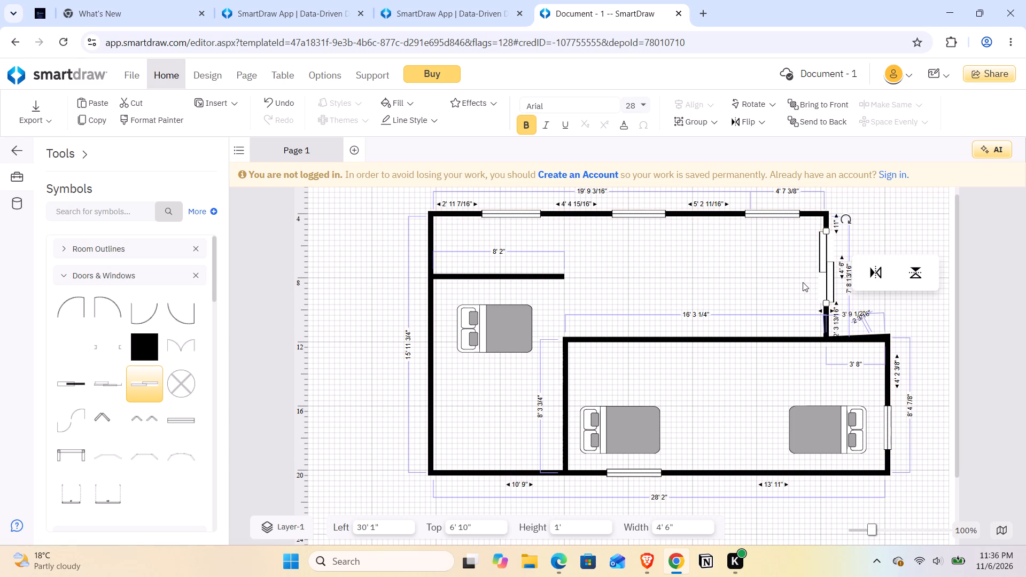
{"action": "left_click", "coordinate": [827, 263]}
{"action": "left_click_drag", "start_coordinate": [827, 263], "coordinate": [827, 273]}
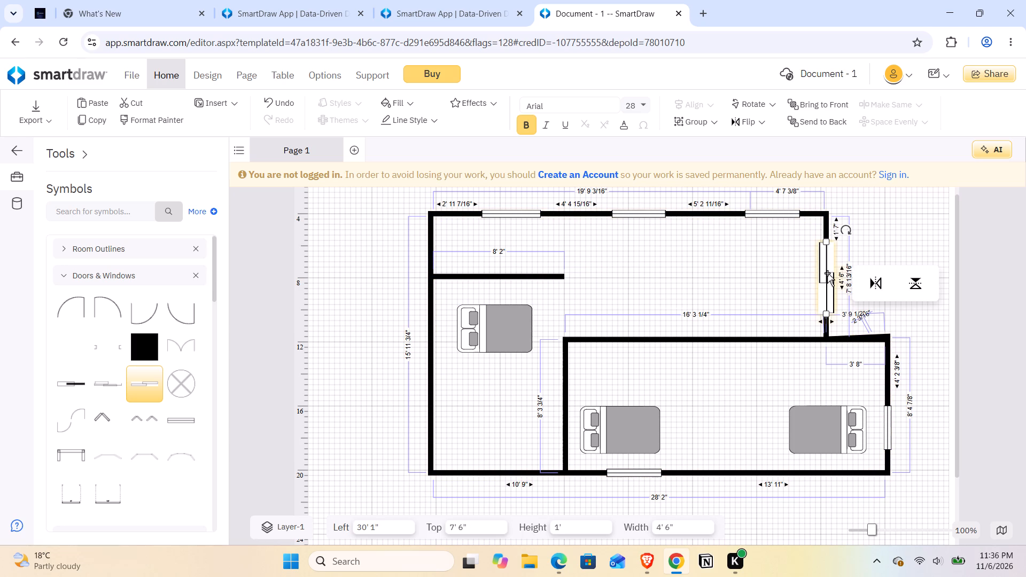
{"action": "left_click", "coordinate": [827, 273]}
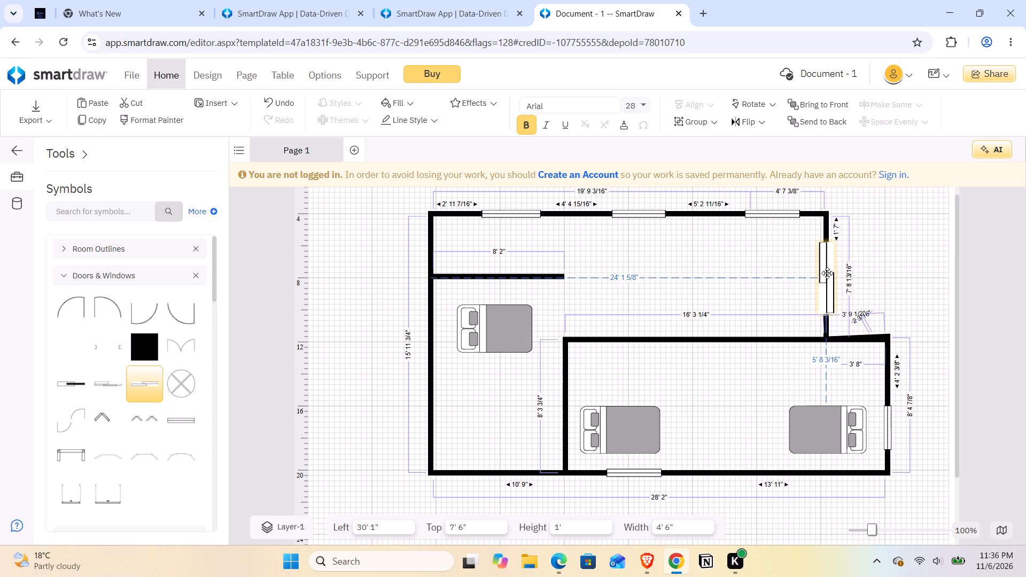
{"action": "left_click", "coordinate": [893, 249]}
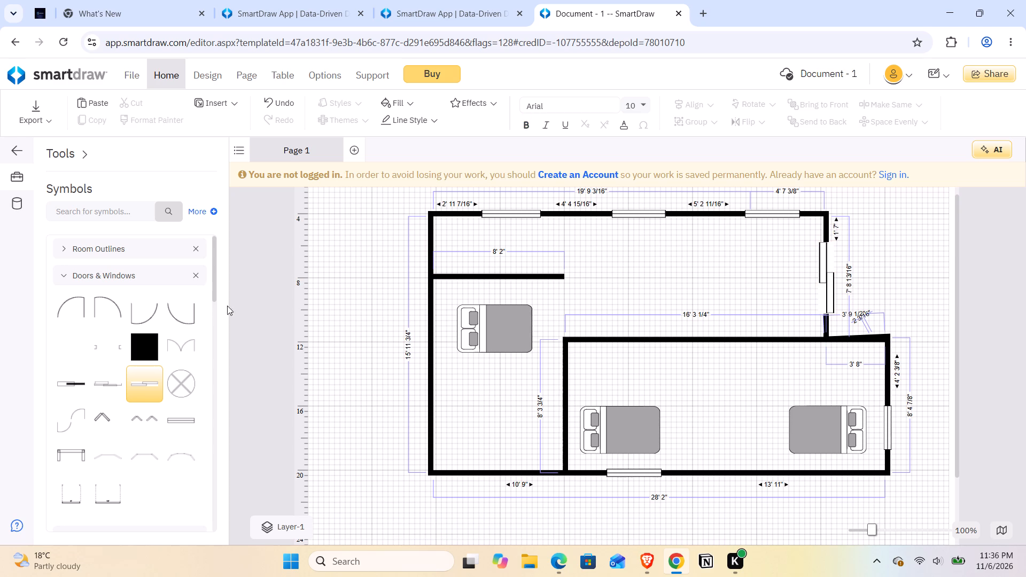
Draw an interior wall about 5' 9 3/4" long upward from the bottom wall, just right of the lower room's middle bed.
{"action": "scroll", "coordinate": [81, 341], "scroll_direction": "up", "scroll_amount": 2}
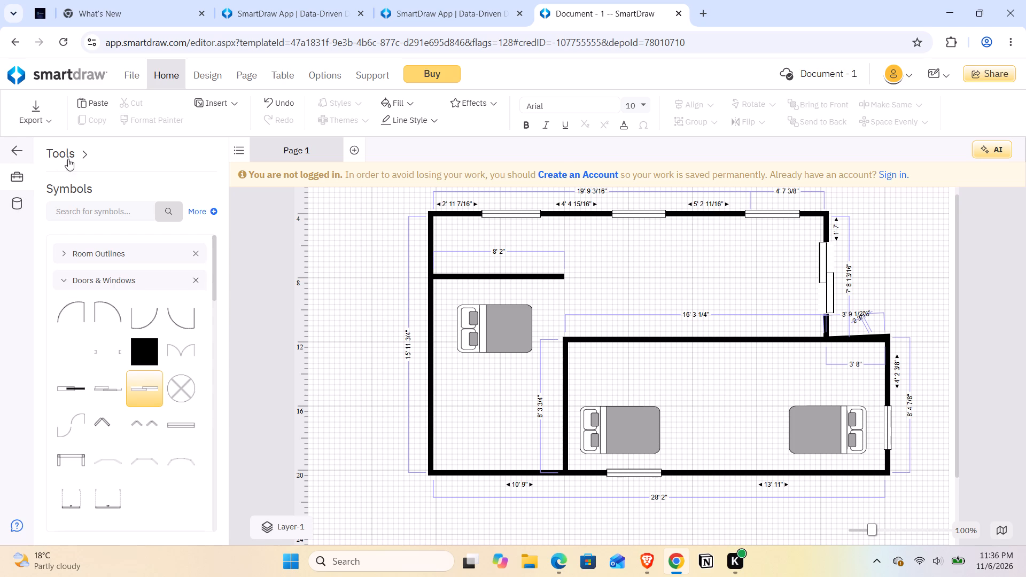
{"action": "left_click", "coordinate": [71, 190]}
{"action": "left_click", "coordinate": [78, 154]}
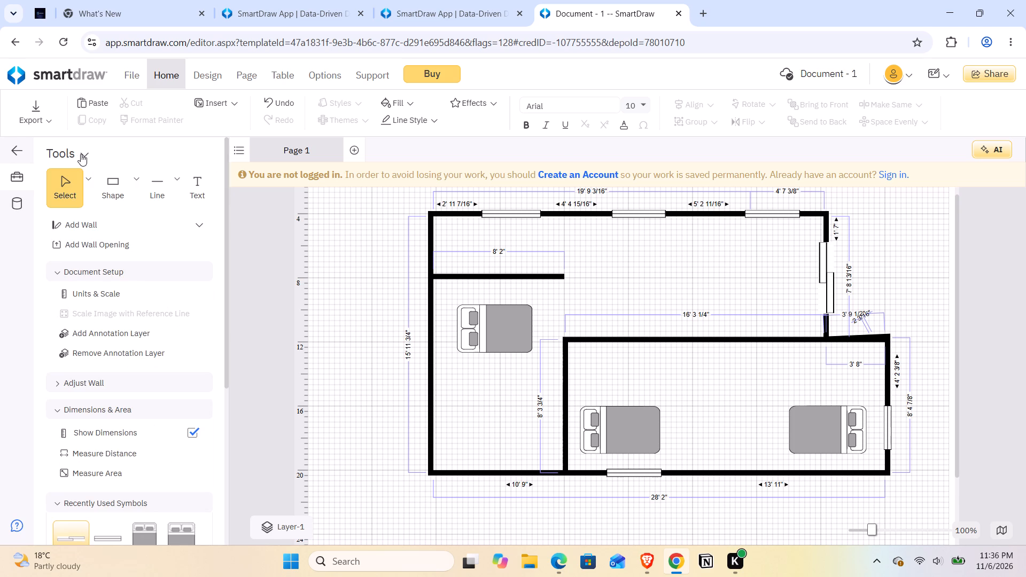
{"action": "left_click", "coordinate": [93, 223]}
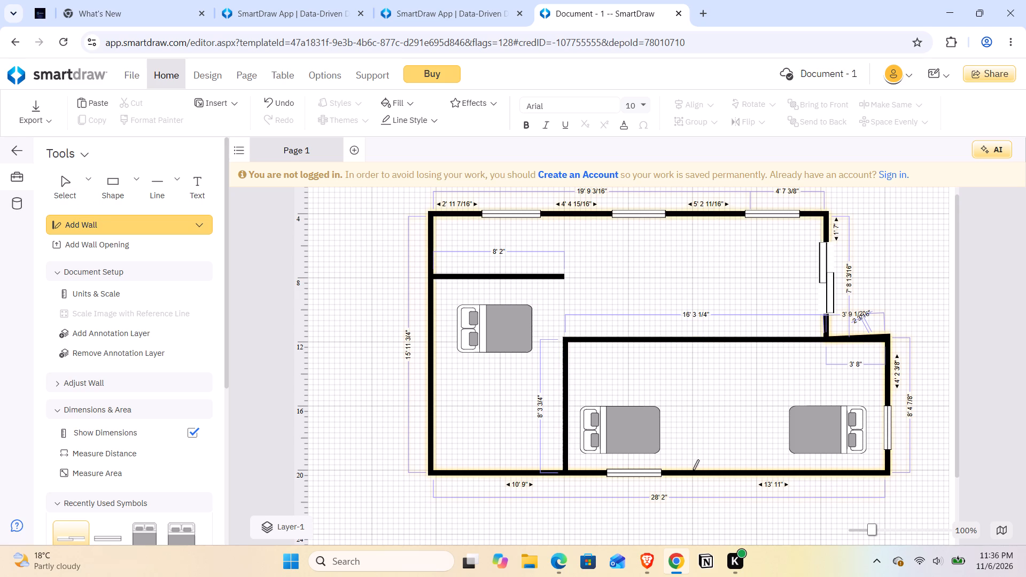
{"action": "left_click_drag", "start_coordinate": [693, 470], "coordinate": [694, 453]}
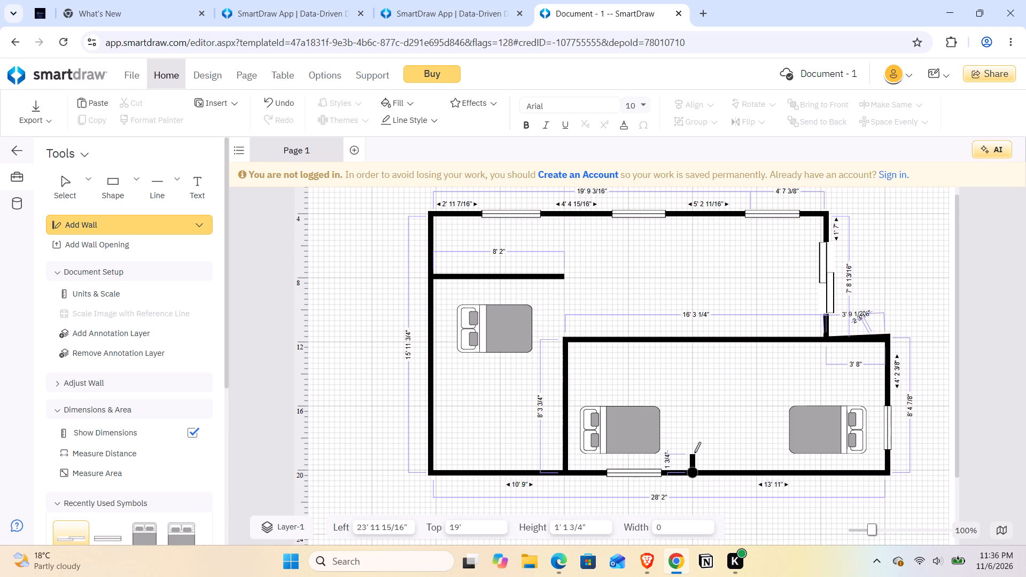
{"action": "left_click_drag", "start_coordinate": [694, 453], "coordinate": [693, 384]}
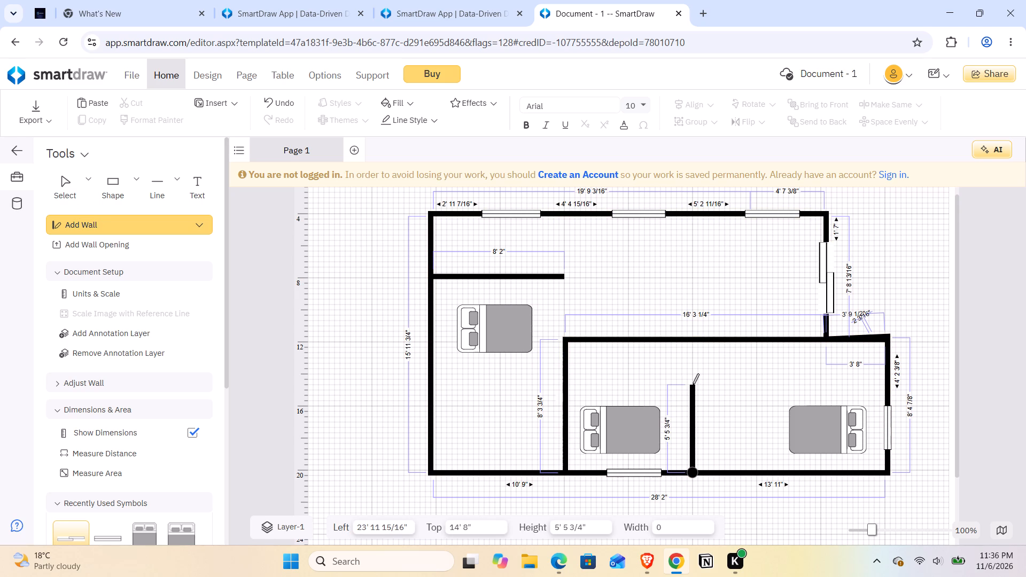
{"action": "left_click_drag", "start_coordinate": [693, 384], "coordinate": [693, 381]}
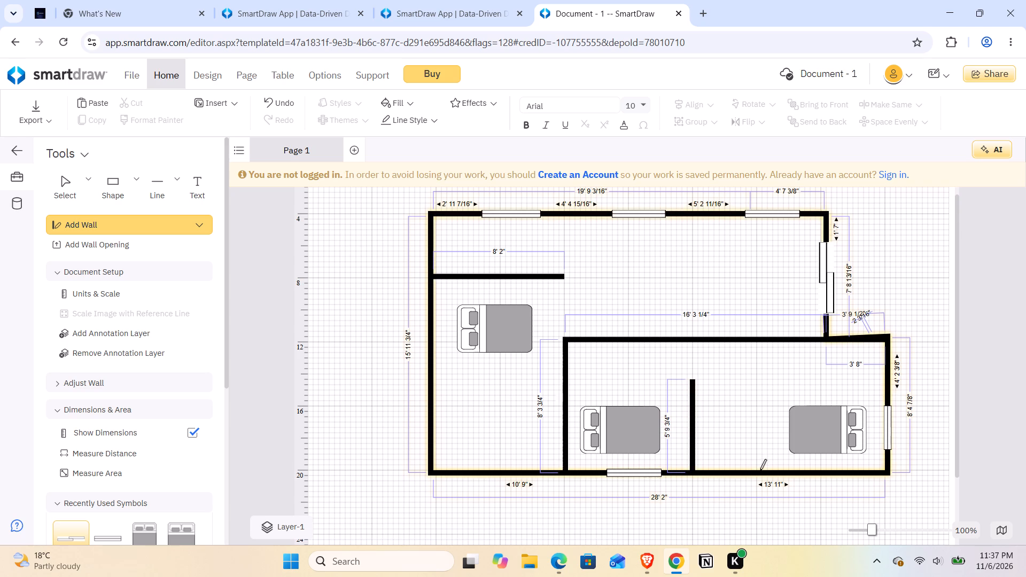
Draw a parallel interior wall about 5' 9 3/4" long upward from the bottom wall, just left of the right-hand bed.
{"action": "left_click", "coordinate": [756, 472]}
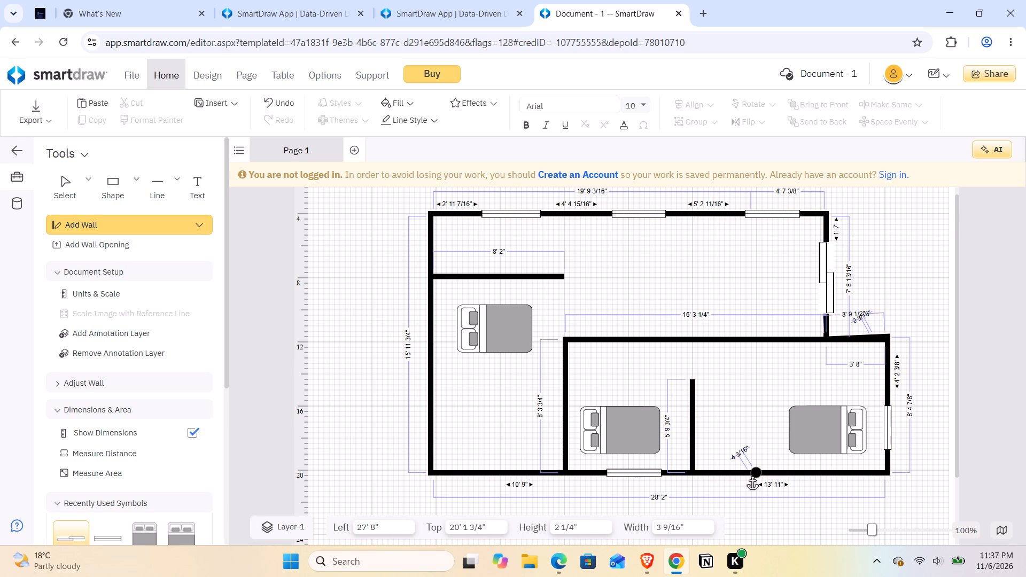
{"action": "left_click_drag", "start_coordinate": [755, 467], "coordinate": [755, 397]}
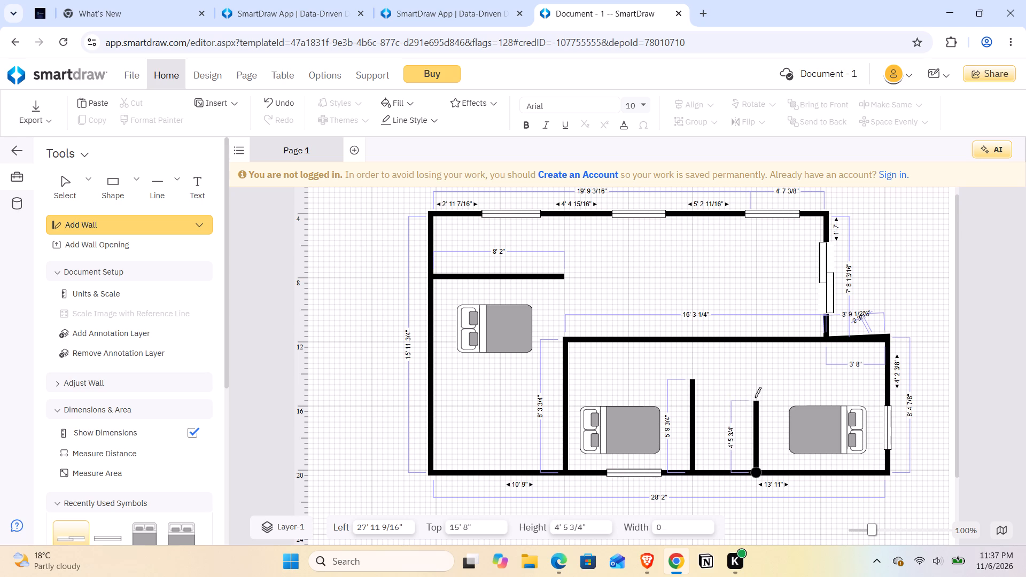
{"action": "left_click_drag", "start_coordinate": [755, 397], "coordinate": [755, 379]}
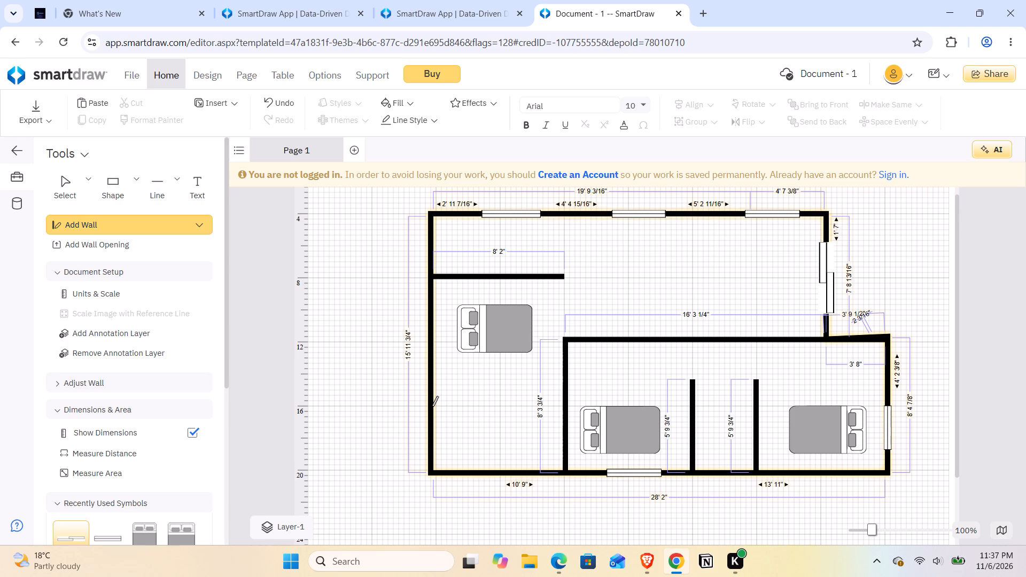
Draw a short horizontal wall about 2' 4" long from the left exterior wall, below the left bed at about Top 16' 5/8".
{"action": "left_click_drag", "start_coordinate": [431, 407], "coordinate": [441, 407]}
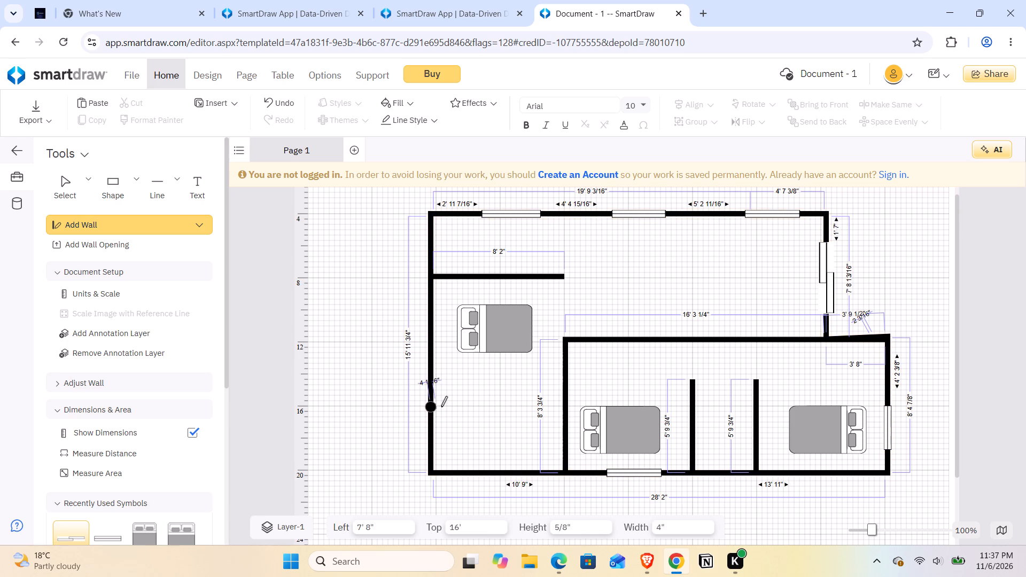
{"action": "left_click_drag", "start_coordinate": [441, 407], "coordinate": [467, 406]}
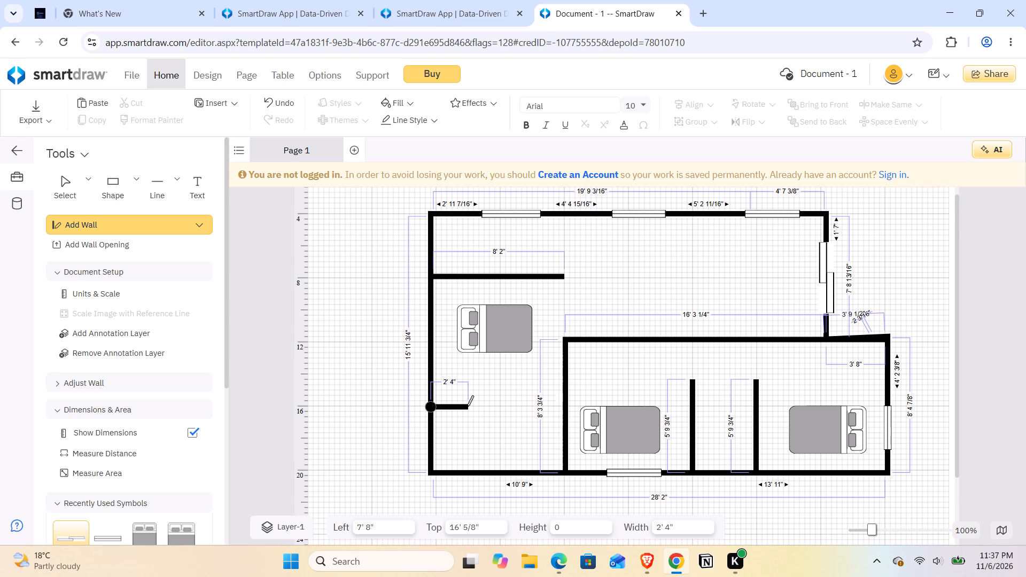
{"action": "left_click_drag", "start_coordinate": [467, 406], "coordinate": [465, 405]}
{"action": "left_click_drag", "start_coordinate": [465, 405], "coordinate": [467, 405]}
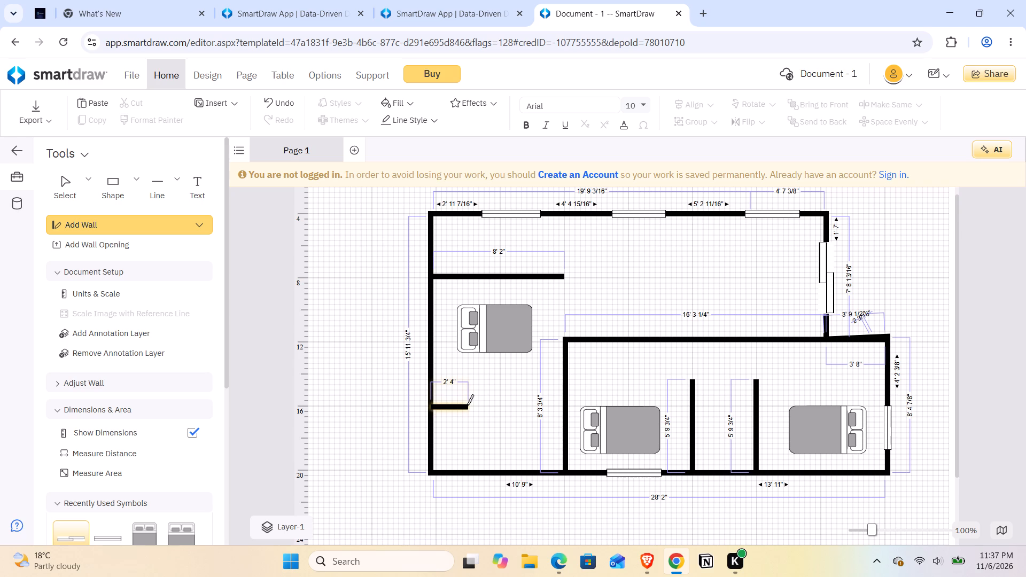
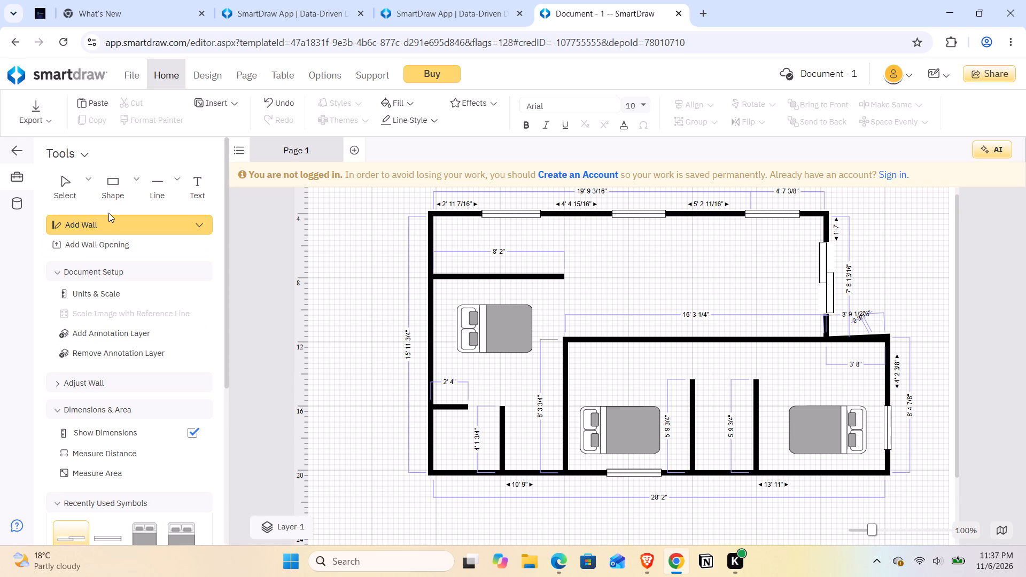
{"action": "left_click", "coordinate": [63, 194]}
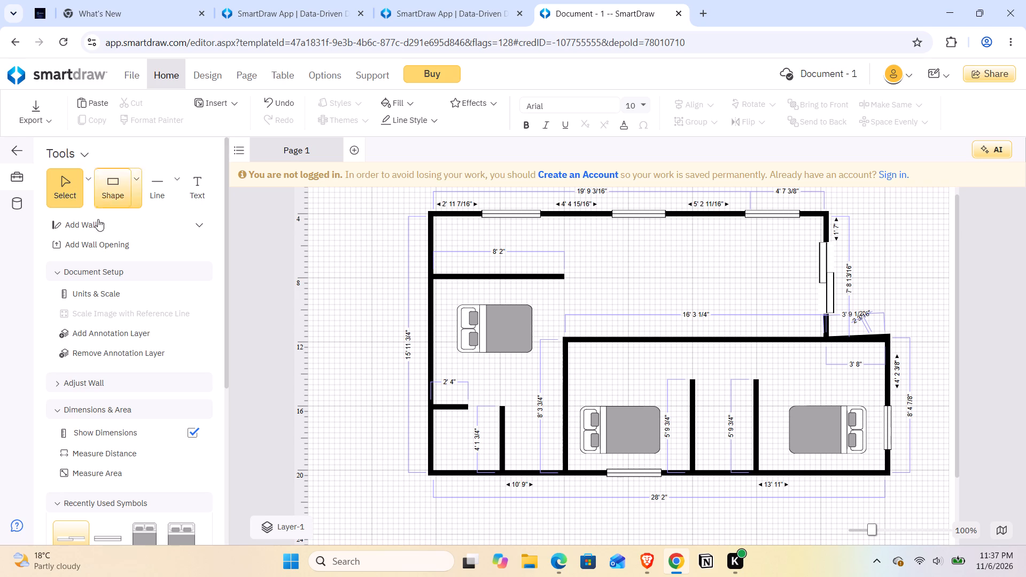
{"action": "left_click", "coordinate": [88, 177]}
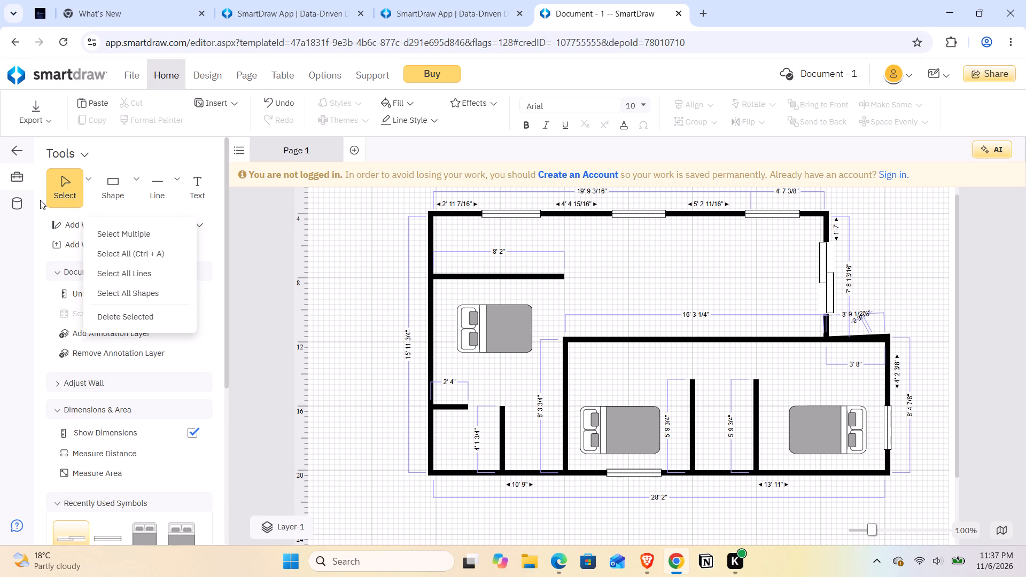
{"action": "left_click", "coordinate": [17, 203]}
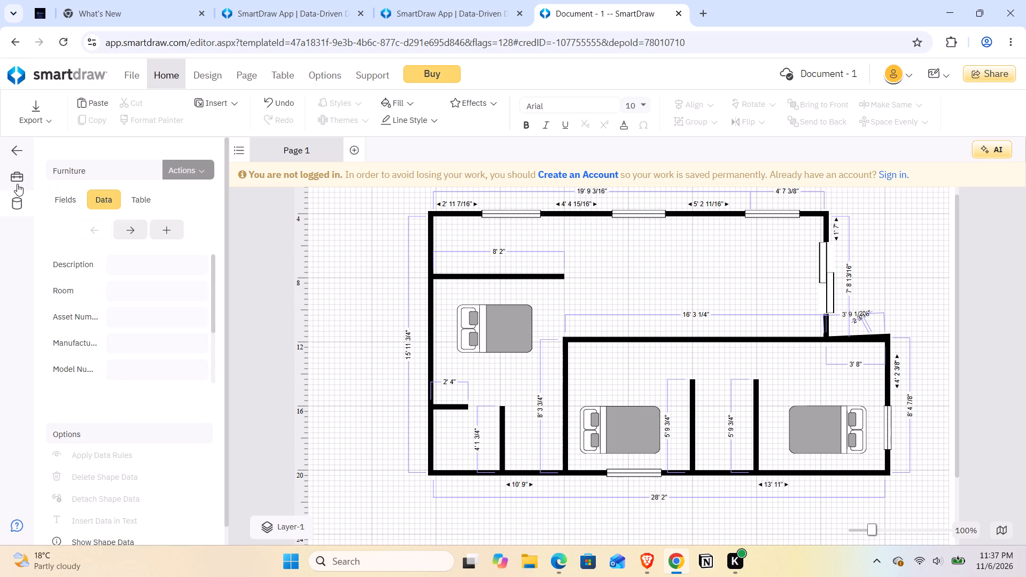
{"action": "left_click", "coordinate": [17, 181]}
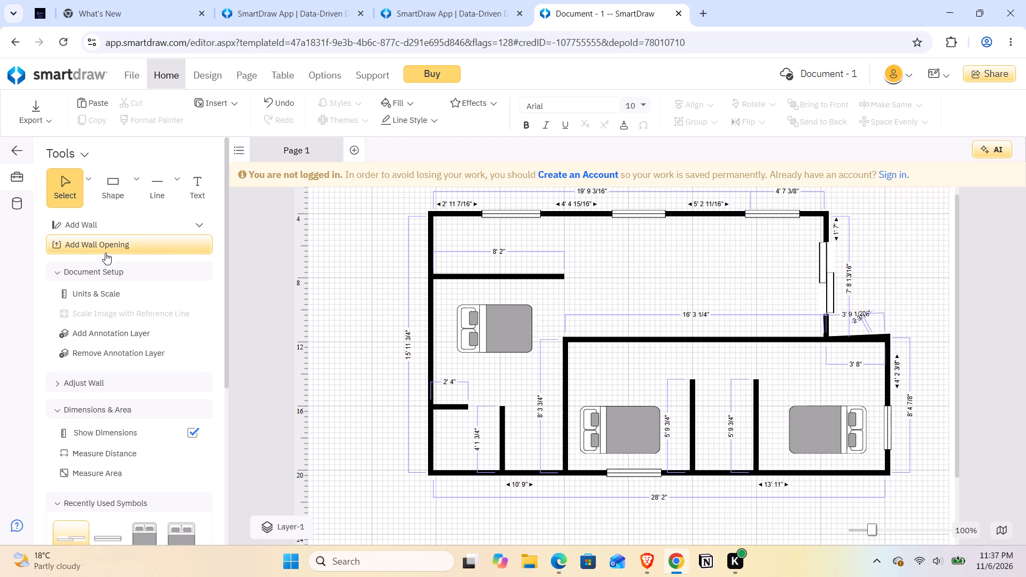
Place a 28" door at Left 108", Top 188", opening downward from the end of the short horizontal wall below the left bed.
{"action": "scroll", "coordinate": [151, 271], "scroll_direction": "down", "scroll_amount": 2}
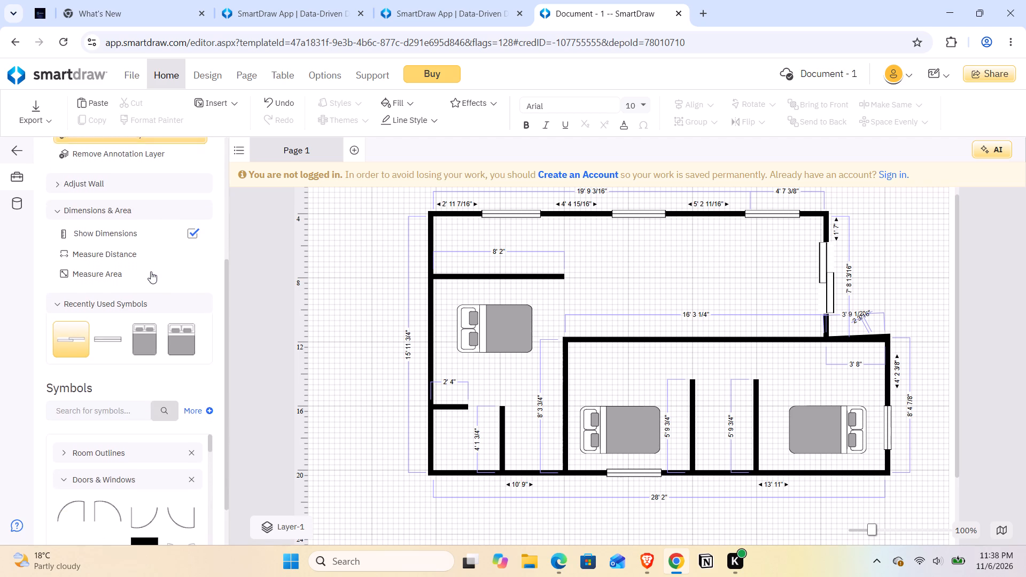
{"action": "scroll", "coordinate": [151, 271], "scroll_direction": "down", "scroll_amount": 2}
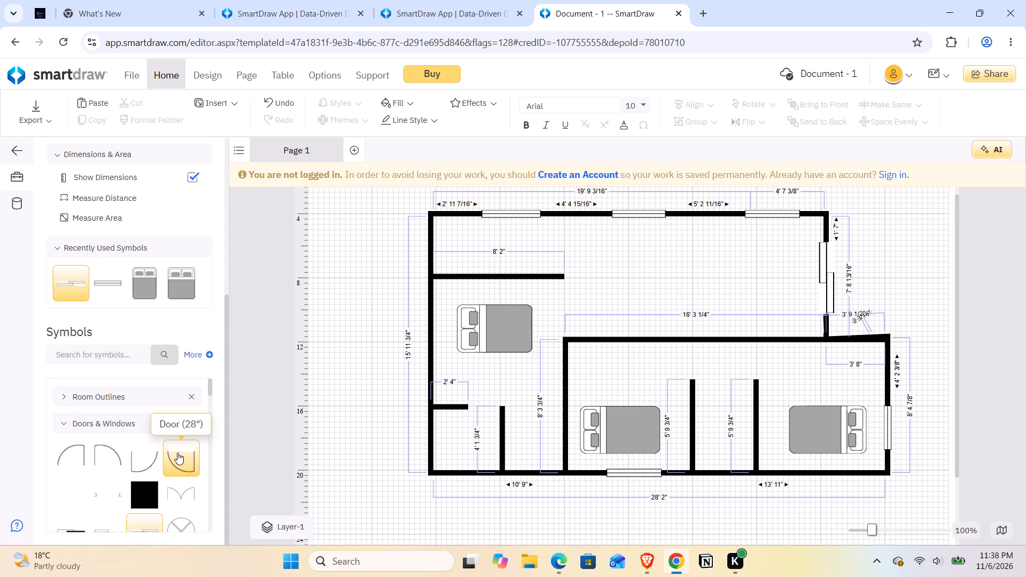
{"action": "left_click", "coordinate": [177, 453]}
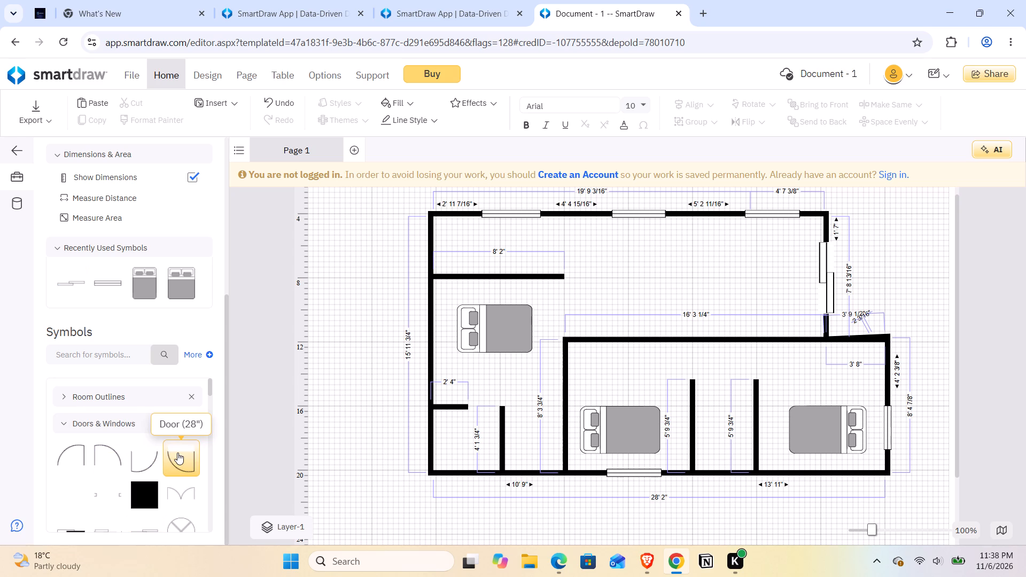
{"action": "left_click_drag", "start_coordinate": [177, 453], "coordinate": [387, 442]}
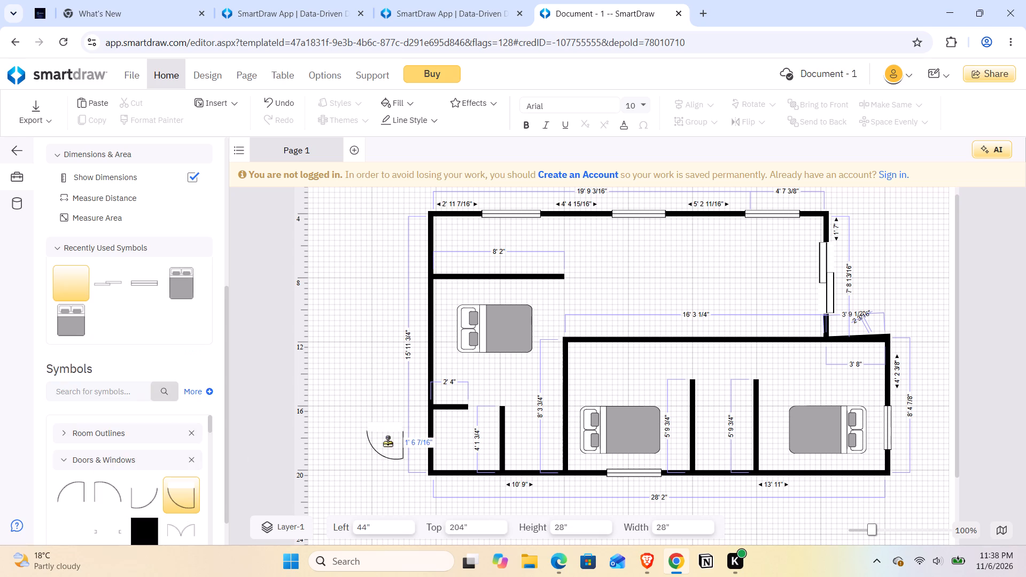
{"action": "left_click_drag", "start_coordinate": [387, 442], "coordinate": [472, 417]}
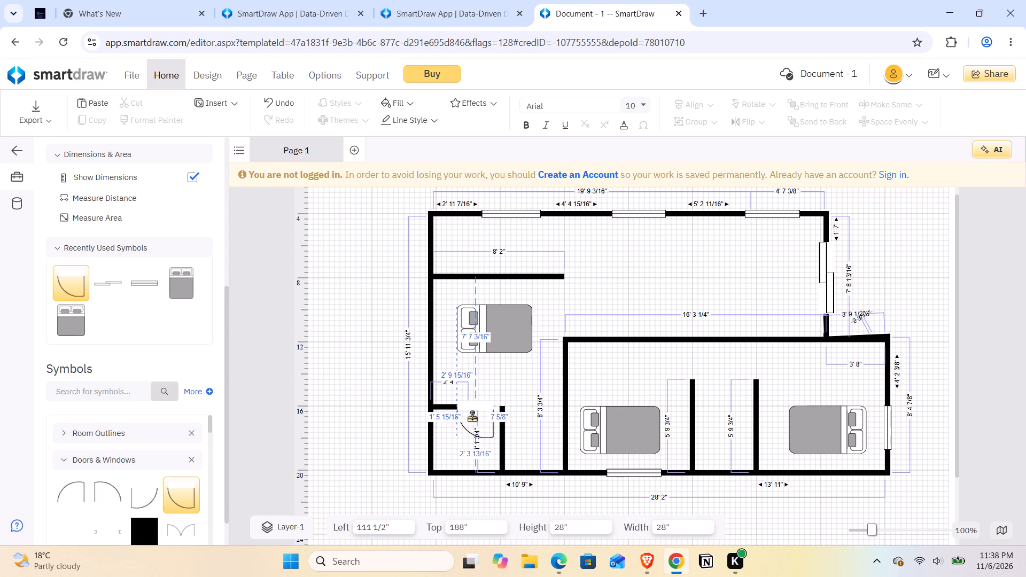
{"action": "left_click_drag", "start_coordinate": [472, 417], "coordinate": [471, 418]}
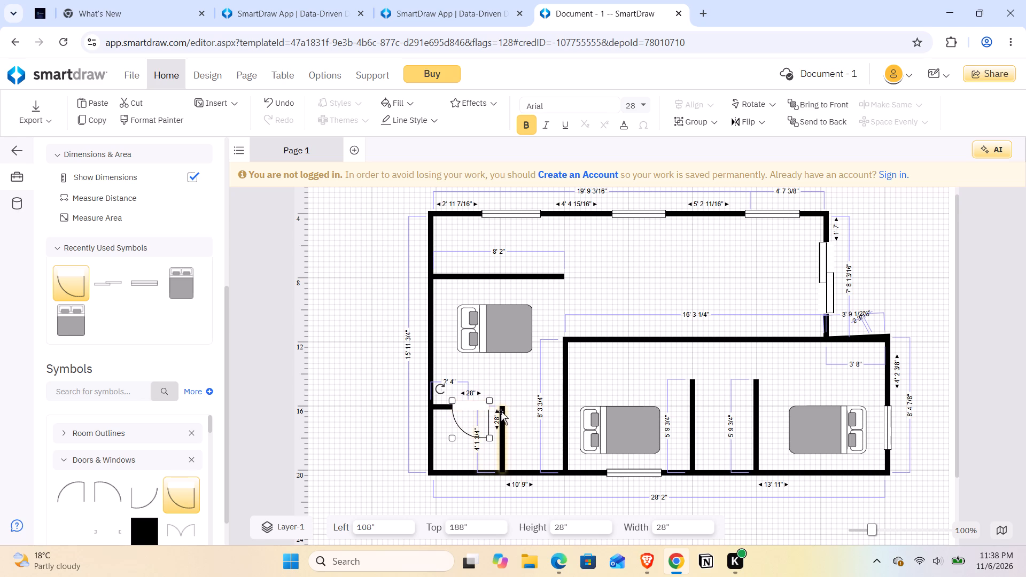
{"action": "left_click", "coordinate": [495, 407]}
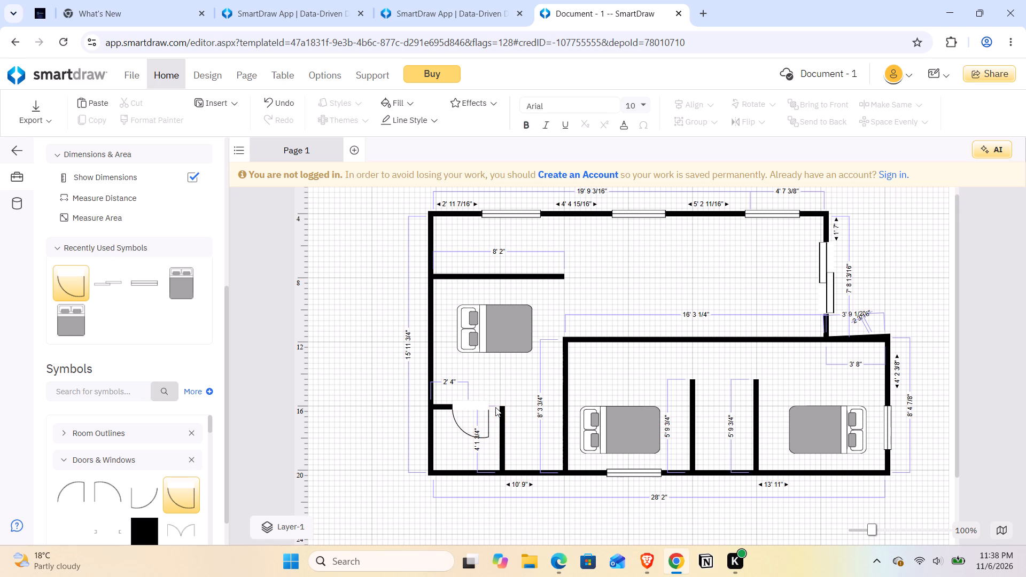
Draw a short wall stub about 1' 2 1/8" long from the top of the 4' 1 3/4" partition toward the new door.
{"action": "scroll", "coordinate": [135, 233], "scroll_direction": "up", "scroll_amount": 3}
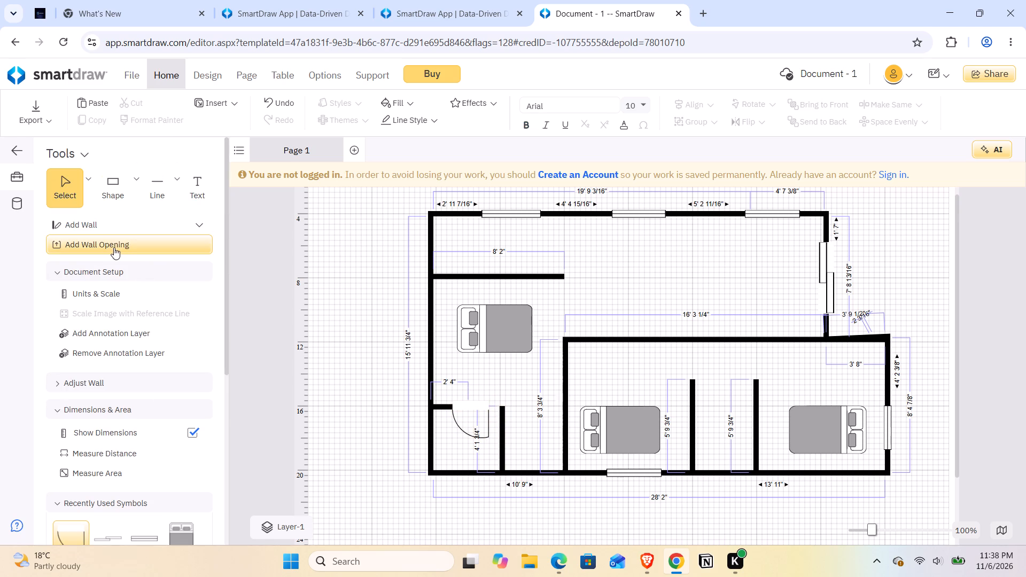
{"action": "left_click", "coordinate": [92, 228]}
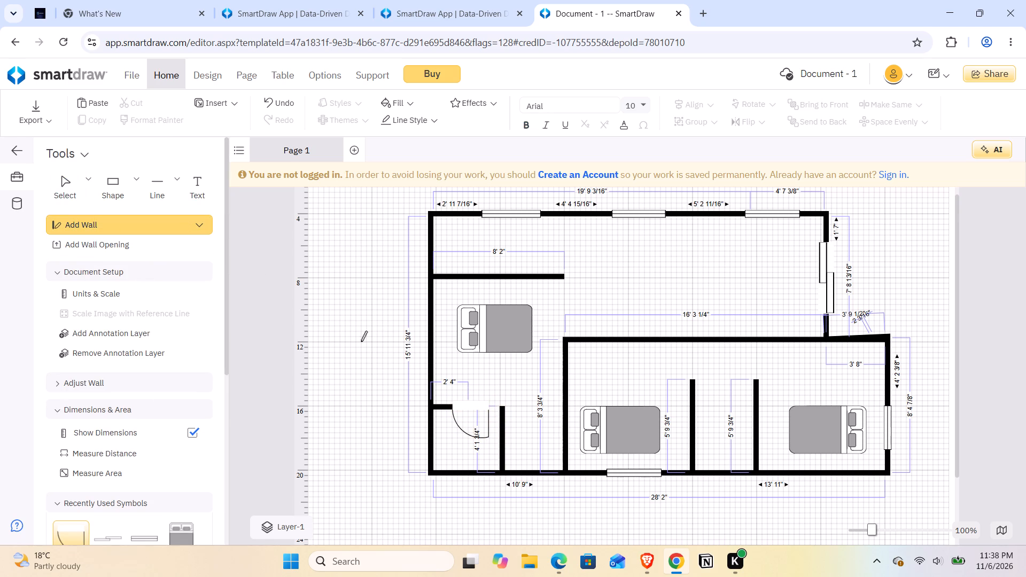
{"action": "left_click_drag", "start_coordinate": [502, 407], "coordinate": [488, 408]}
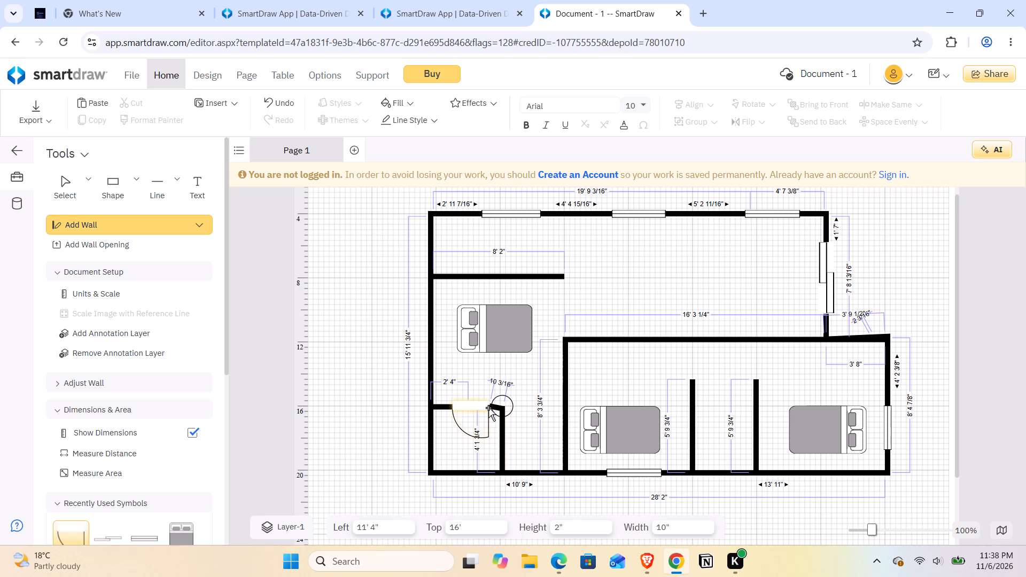
{"action": "left_click_drag", "start_coordinate": [488, 408], "coordinate": [488, 407]}
{"action": "left_click_drag", "start_coordinate": [488, 407], "coordinate": [487, 407]}
{"action": "left_click_drag", "start_coordinate": [487, 407], "coordinate": [488, 408]}
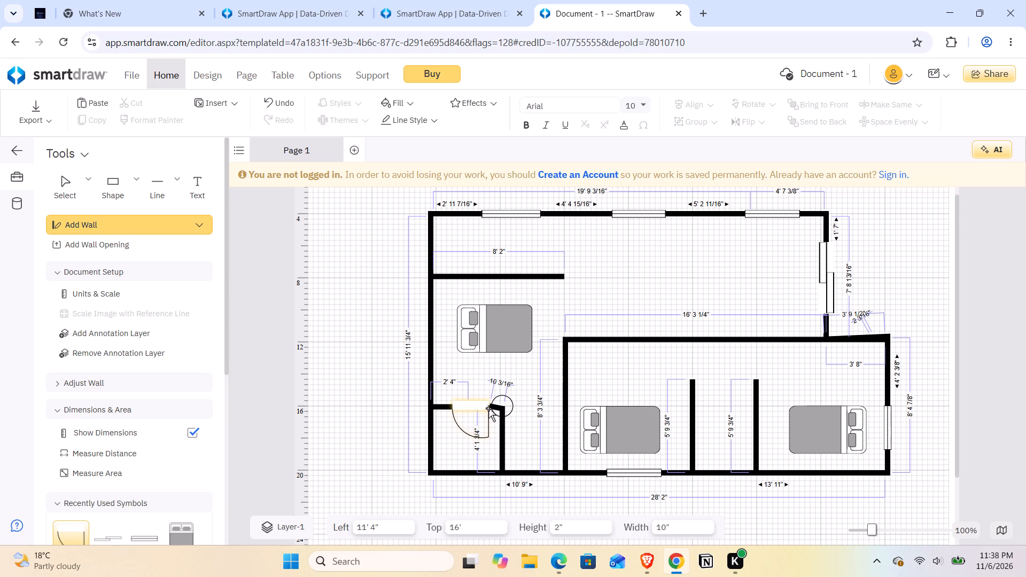
{"action": "left_click_drag", "start_coordinate": [488, 408], "coordinate": [485, 406]}
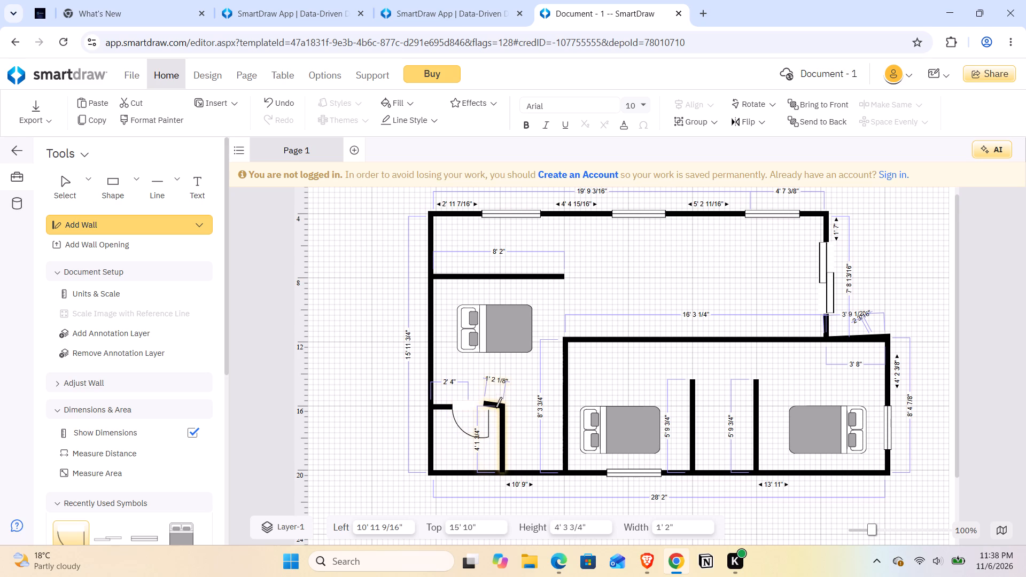
Add a tiny wall segment about 3 3/16" long on the stub beside the door.
{"action": "left_click", "coordinate": [494, 408]}
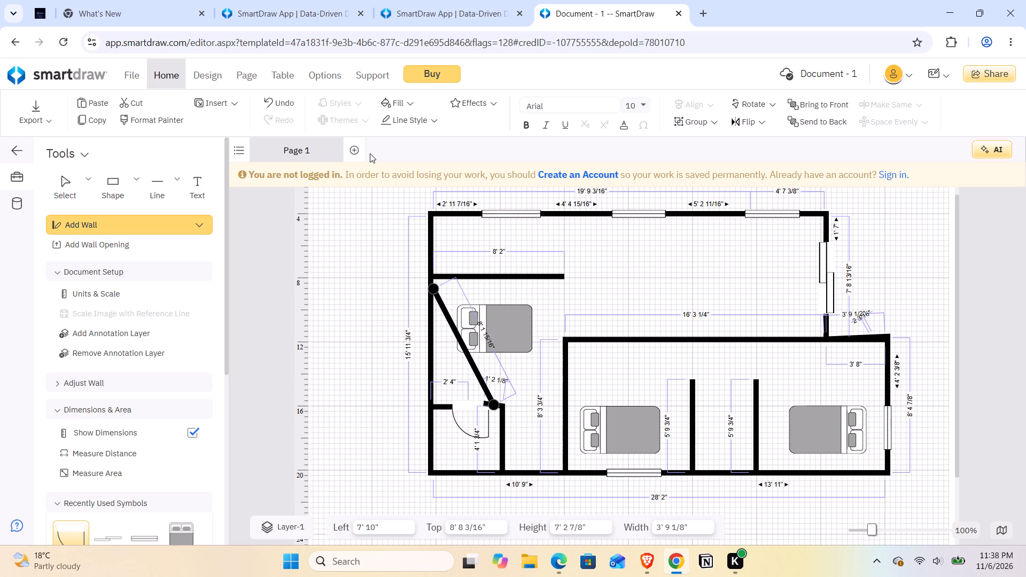
{"action": "left_click", "coordinate": [285, 101]}
{"action": "left_click", "coordinate": [285, 101]}
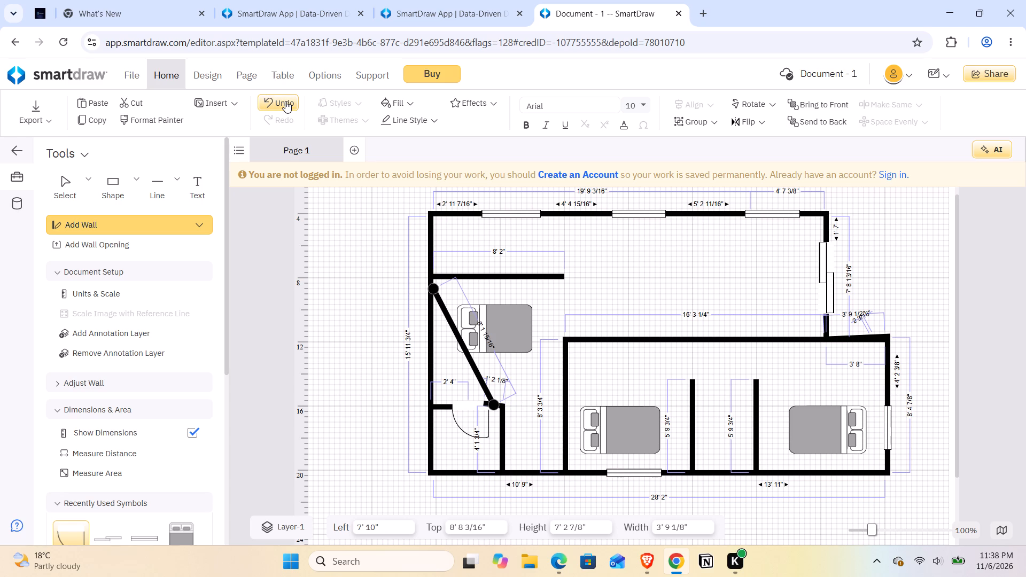
{"action": "left_click", "coordinate": [496, 402]}
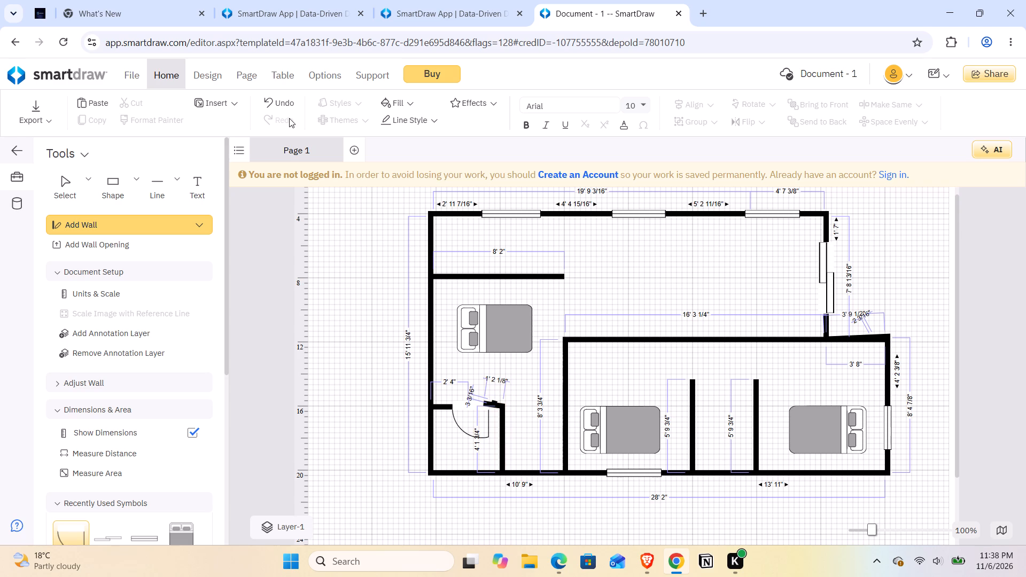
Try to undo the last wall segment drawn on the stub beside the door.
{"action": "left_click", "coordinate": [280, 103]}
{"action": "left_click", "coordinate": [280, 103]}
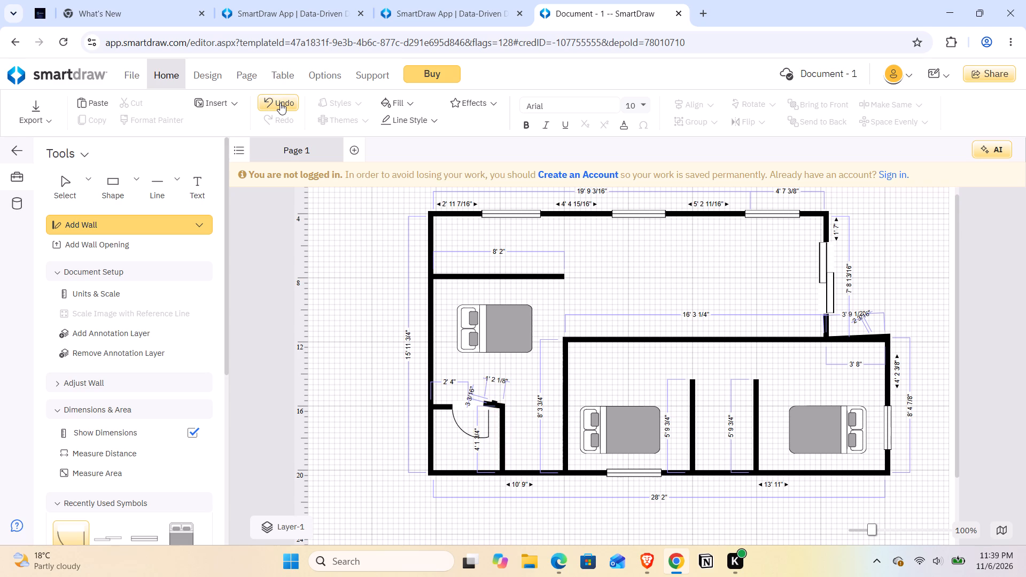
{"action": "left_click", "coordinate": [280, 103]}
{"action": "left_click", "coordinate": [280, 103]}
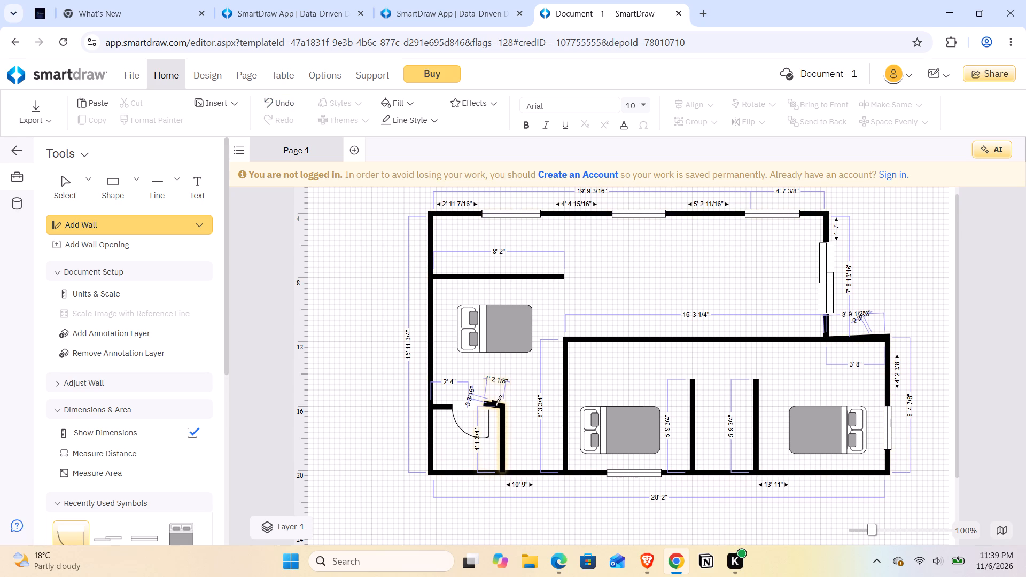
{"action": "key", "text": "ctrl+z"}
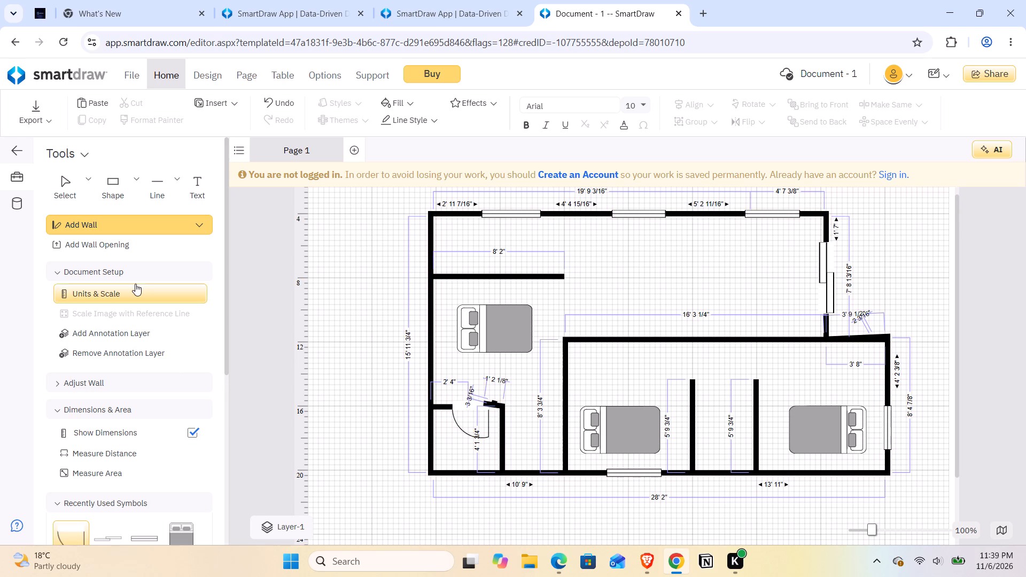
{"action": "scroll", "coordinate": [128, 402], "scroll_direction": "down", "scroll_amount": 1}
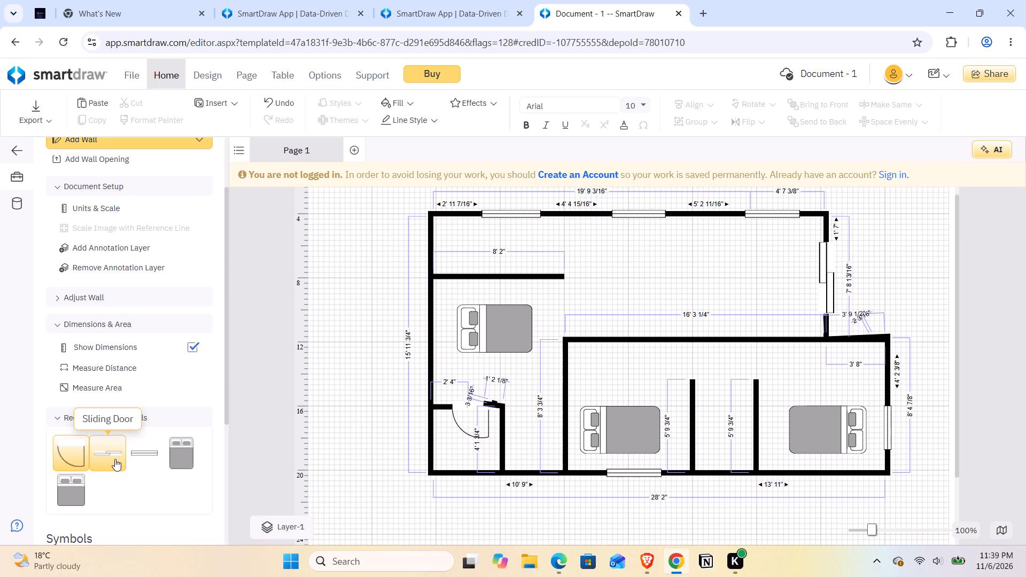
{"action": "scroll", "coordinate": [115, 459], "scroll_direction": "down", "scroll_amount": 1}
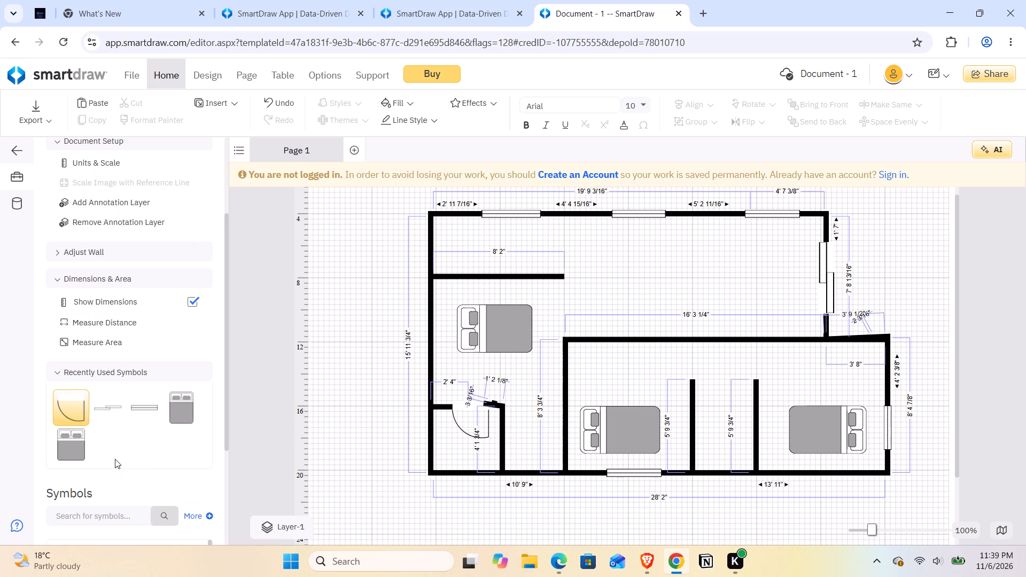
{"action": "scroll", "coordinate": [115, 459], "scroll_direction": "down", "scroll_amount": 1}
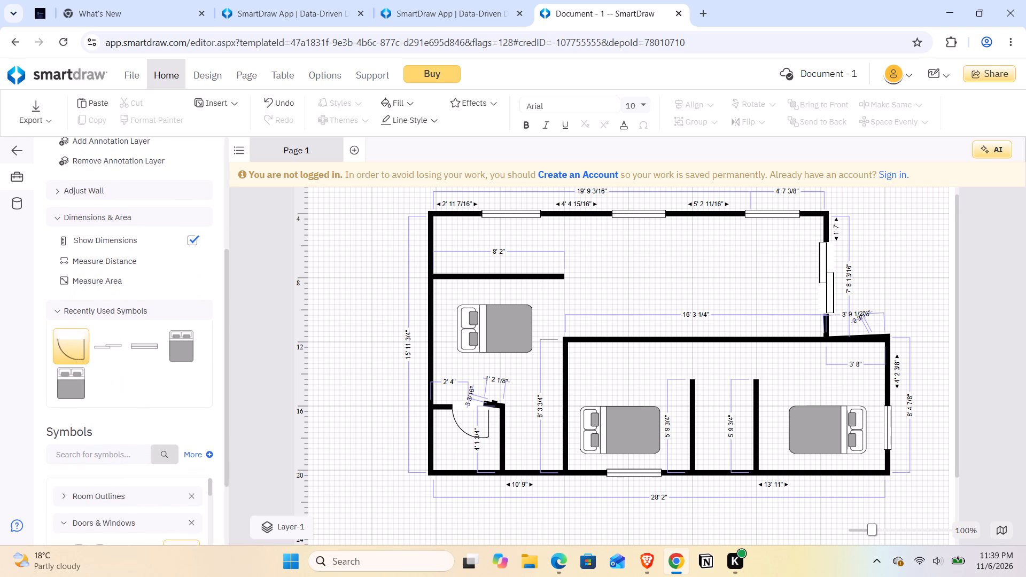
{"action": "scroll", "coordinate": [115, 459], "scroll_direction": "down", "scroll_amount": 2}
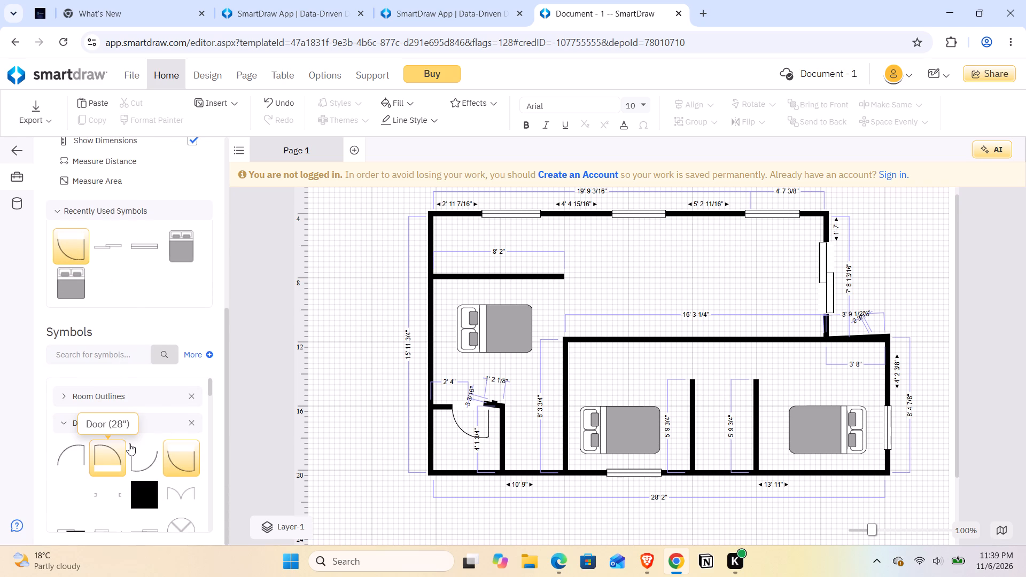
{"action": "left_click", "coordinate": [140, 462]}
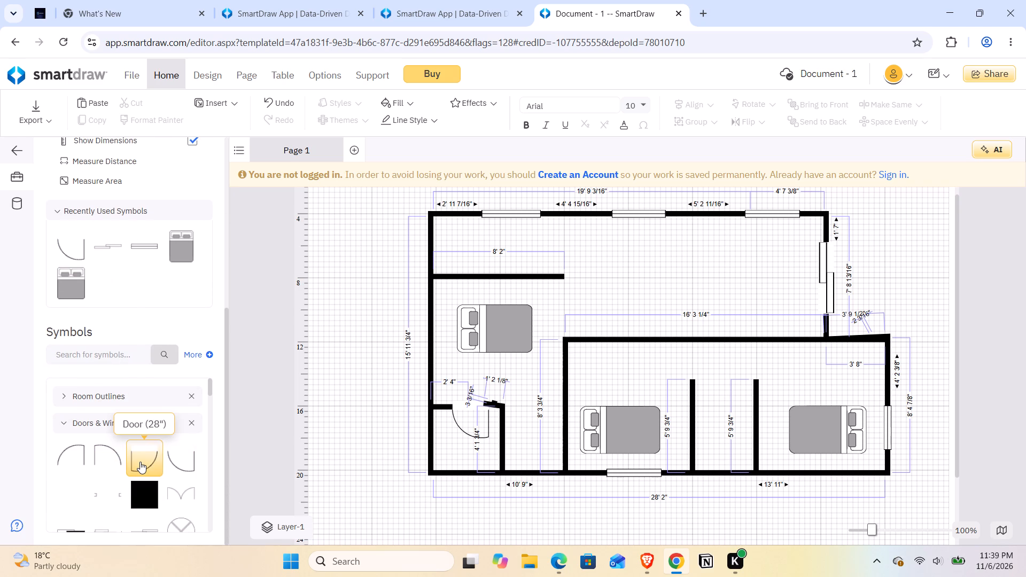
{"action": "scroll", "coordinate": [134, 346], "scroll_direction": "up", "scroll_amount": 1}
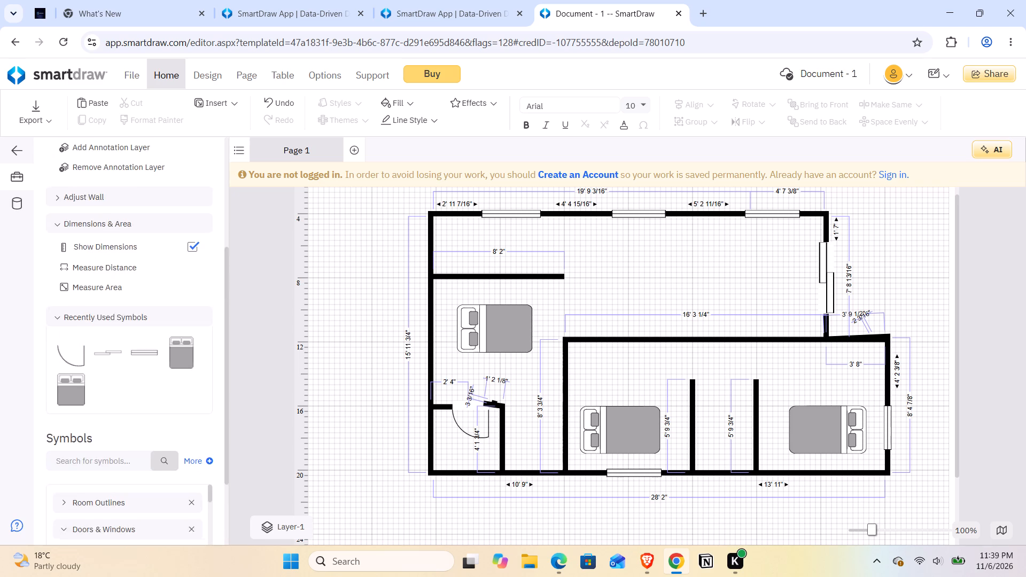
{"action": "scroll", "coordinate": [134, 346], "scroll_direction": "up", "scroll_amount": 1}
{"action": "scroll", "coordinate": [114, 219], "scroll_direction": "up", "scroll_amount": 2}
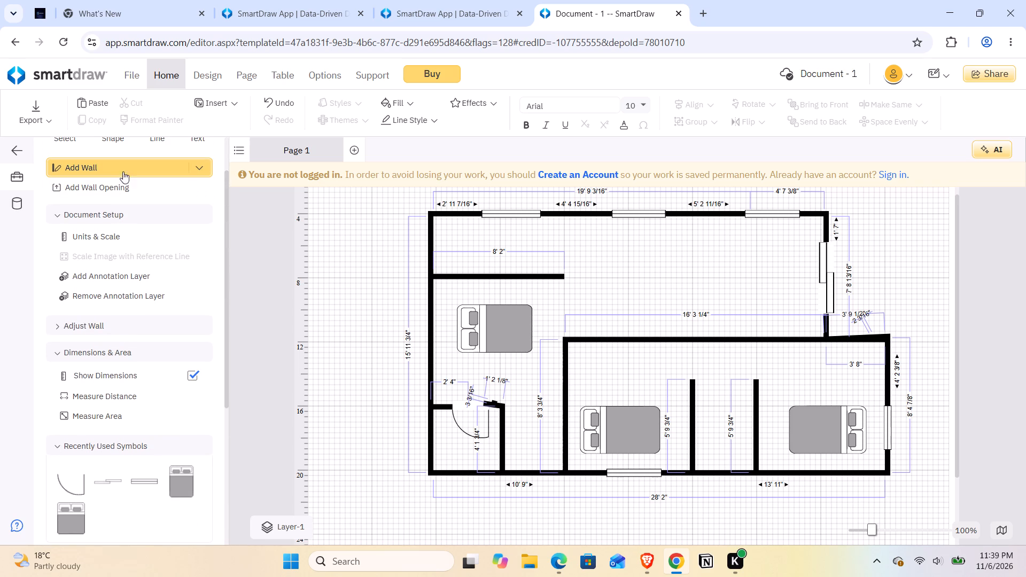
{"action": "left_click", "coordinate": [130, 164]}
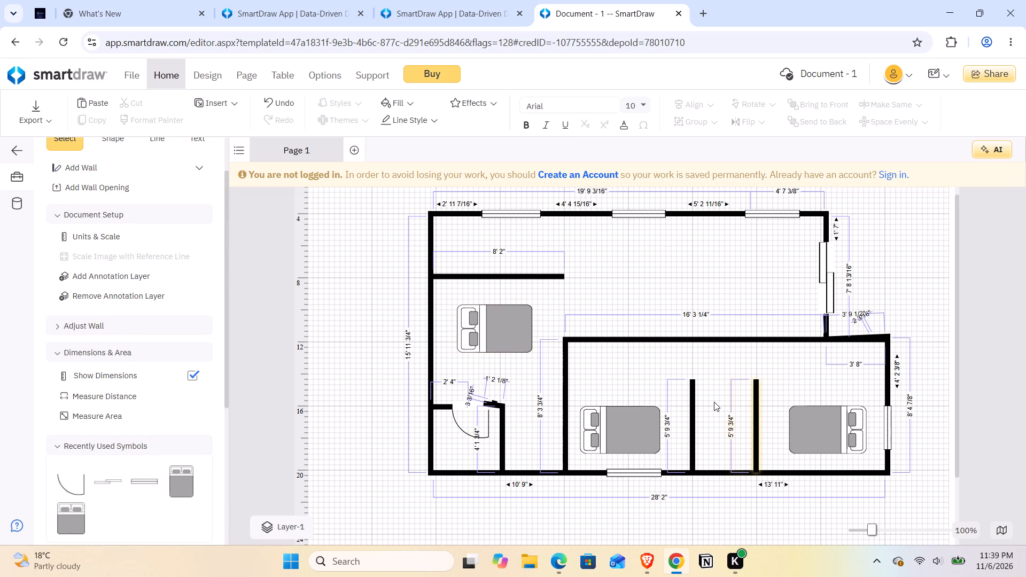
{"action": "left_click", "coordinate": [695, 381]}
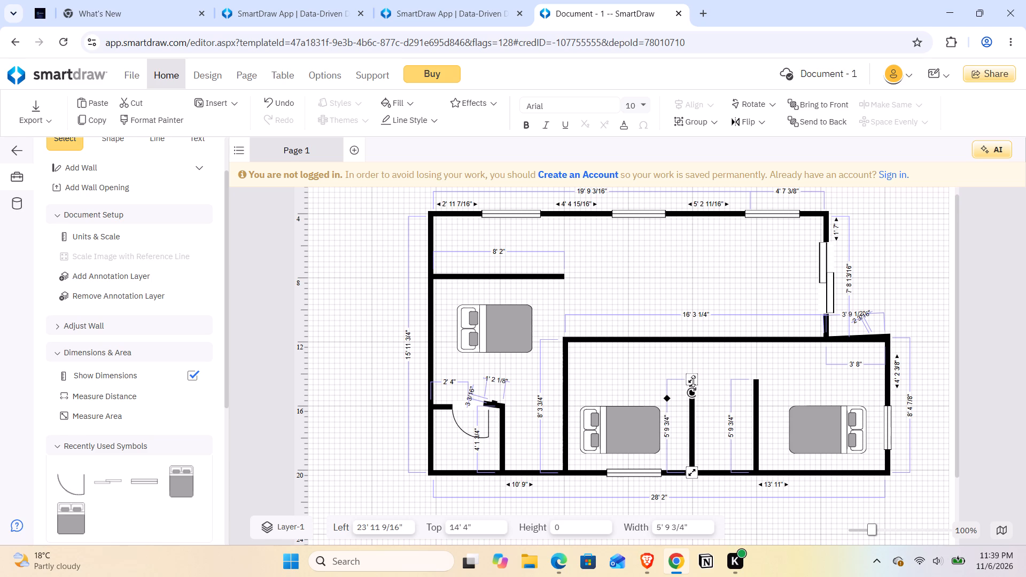
Straighten the stub beside the door to horizontal at about 1' 5" long, with its partition about 4' 7/8" tall.
{"action": "left_click", "coordinate": [487, 403]}
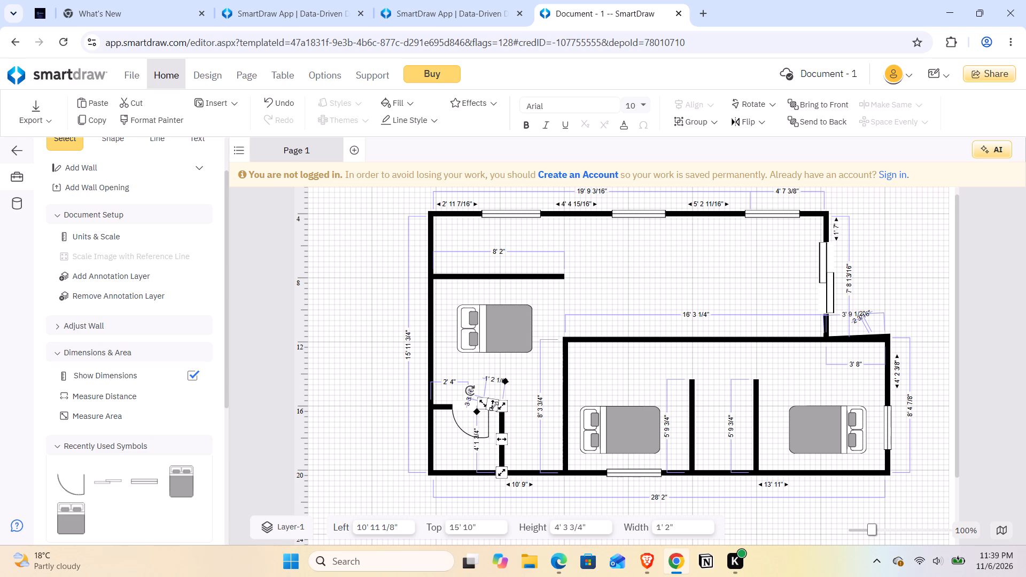
{"action": "double_click", "coordinate": [492, 403]}
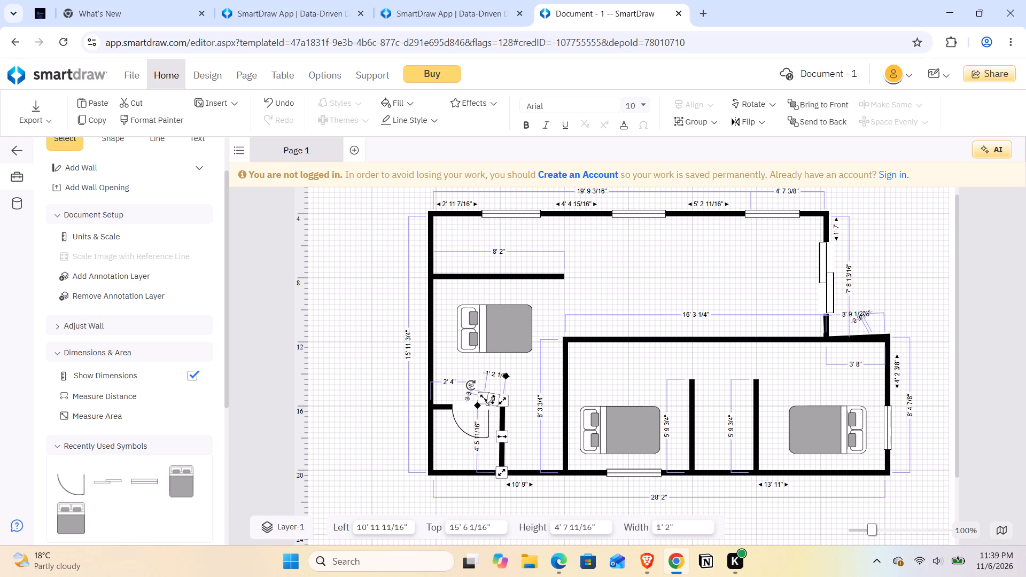
{"action": "left_click_drag", "start_coordinate": [496, 397], "coordinate": [496, 403]}
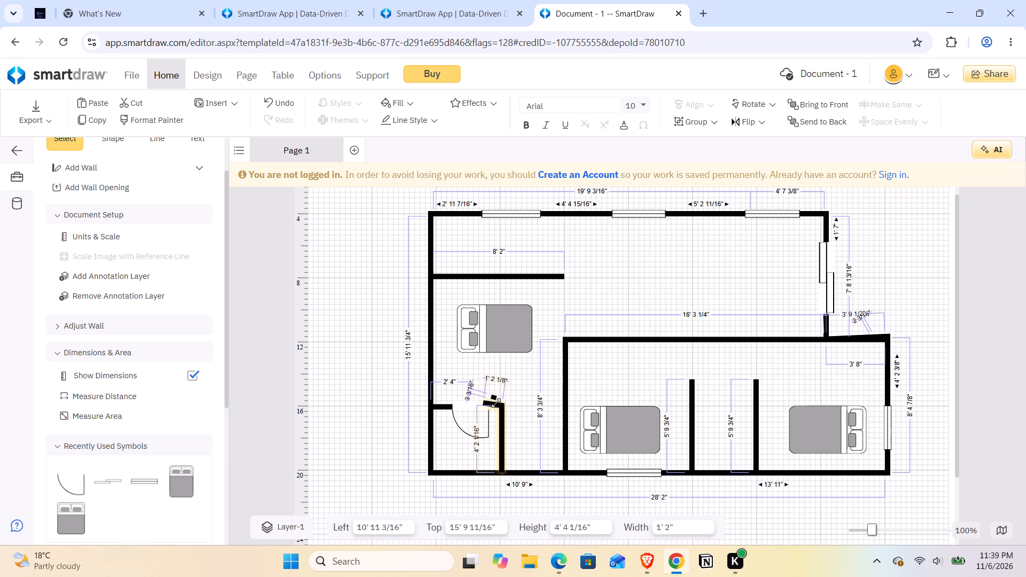
{"action": "left_click_drag", "start_coordinate": [496, 403], "coordinate": [496, 396]}
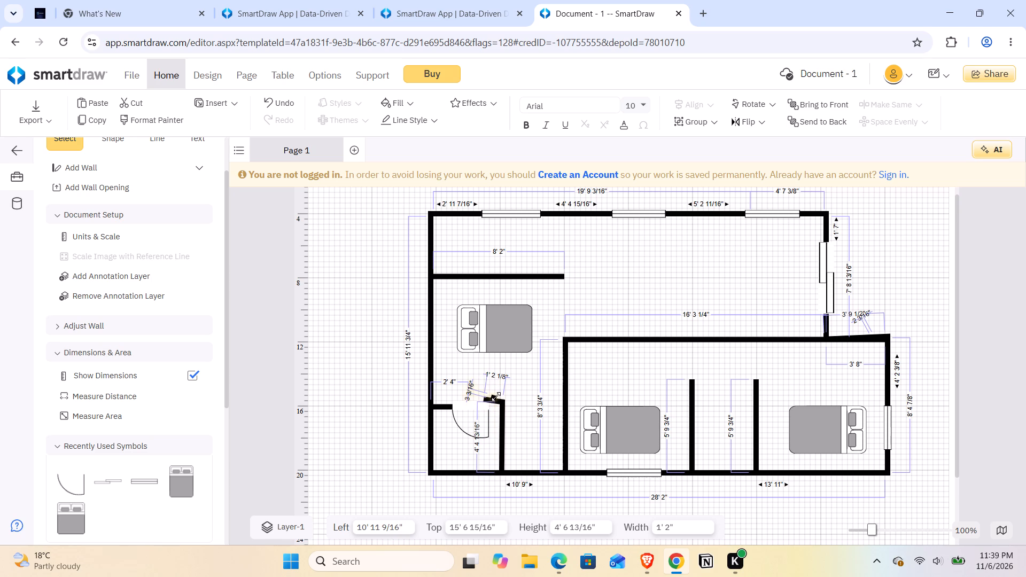
{"action": "left_click_drag", "start_coordinate": [496, 396], "coordinate": [496, 403]}
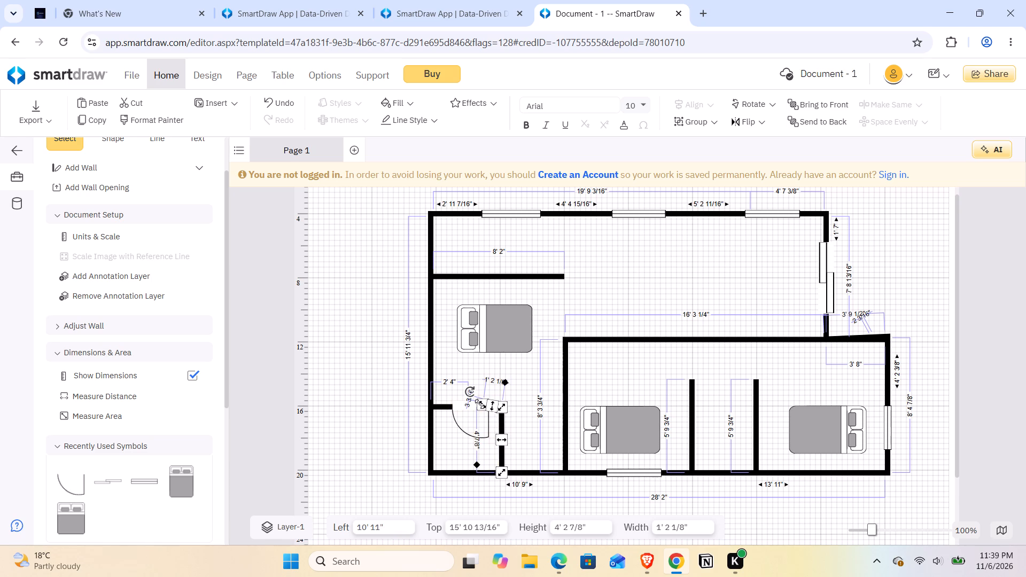
{"action": "left_click", "coordinate": [479, 404]}
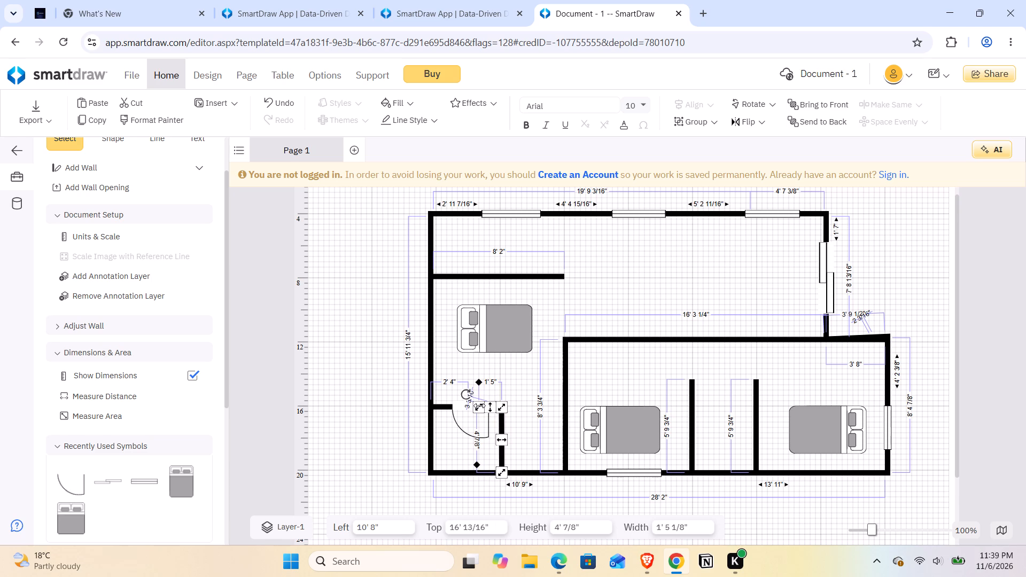
{"action": "left_click", "coordinate": [517, 393]}
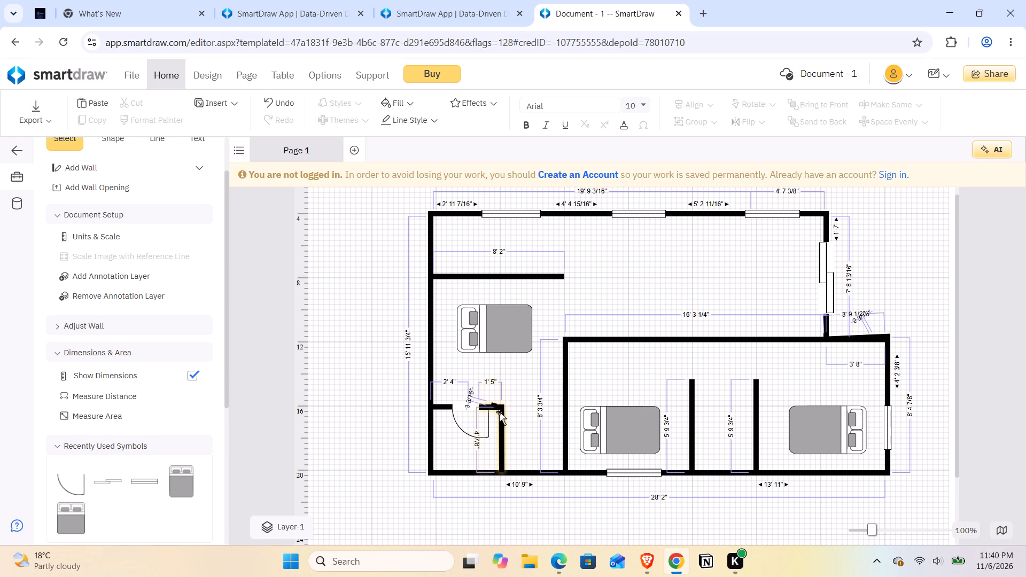
{"action": "left_click_drag", "start_coordinate": [501, 413], "coordinate": [501, 400]}
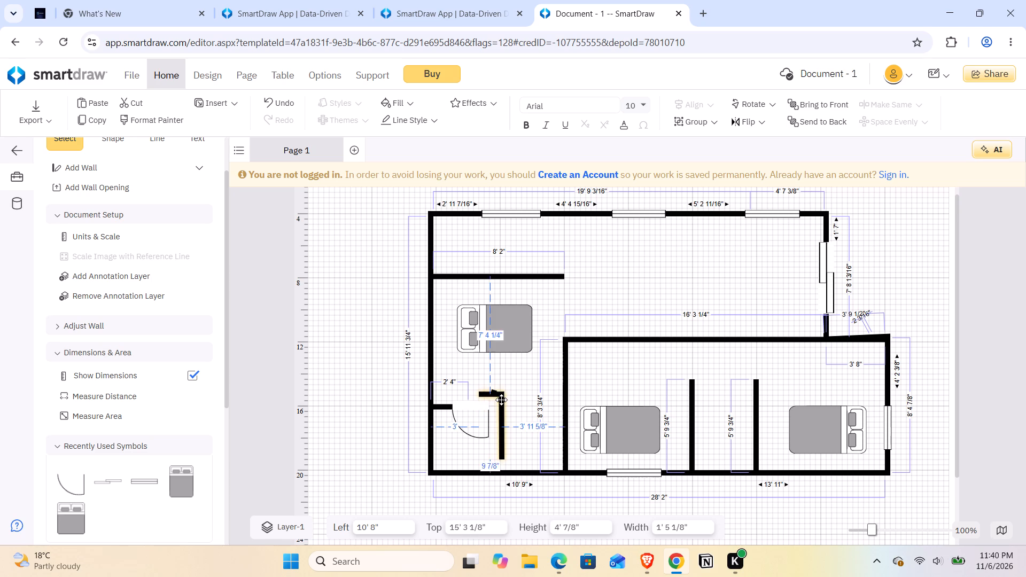
{"action": "left_click_drag", "start_coordinate": [501, 400], "coordinate": [501, 407]}
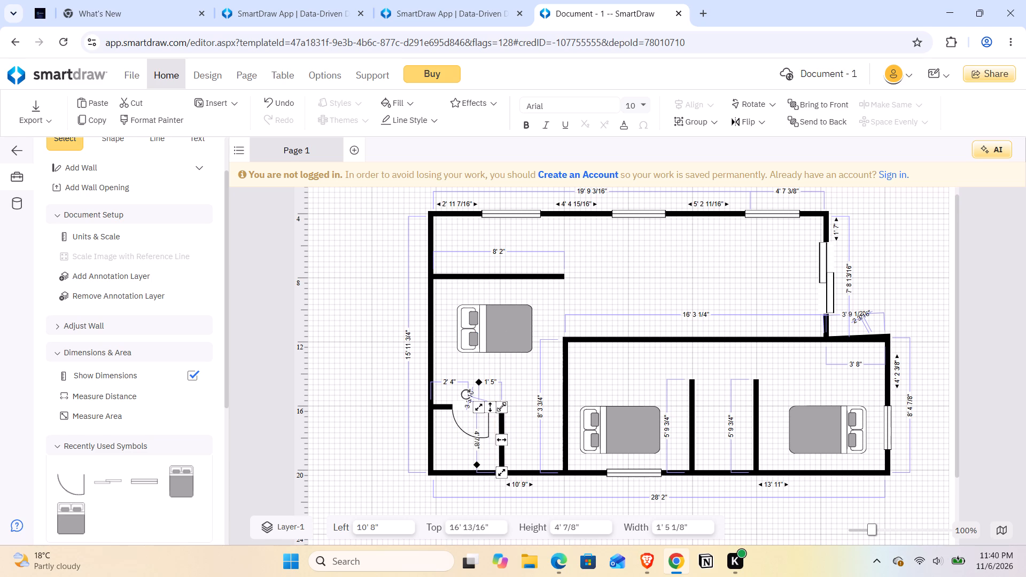
{"action": "left_click", "coordinate": [528, 406]}
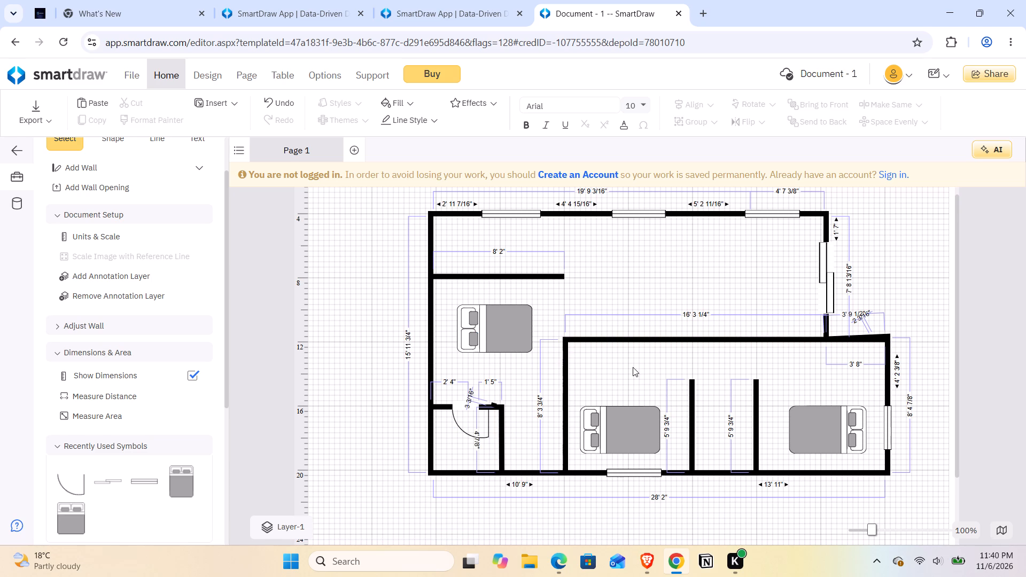
Draw a wall stub about 1' 2 1/8" long from the top of the 5' 9 3/4" partition nearest the middle bed.
{"action": "left_click", "coordinate": [693, 381]}
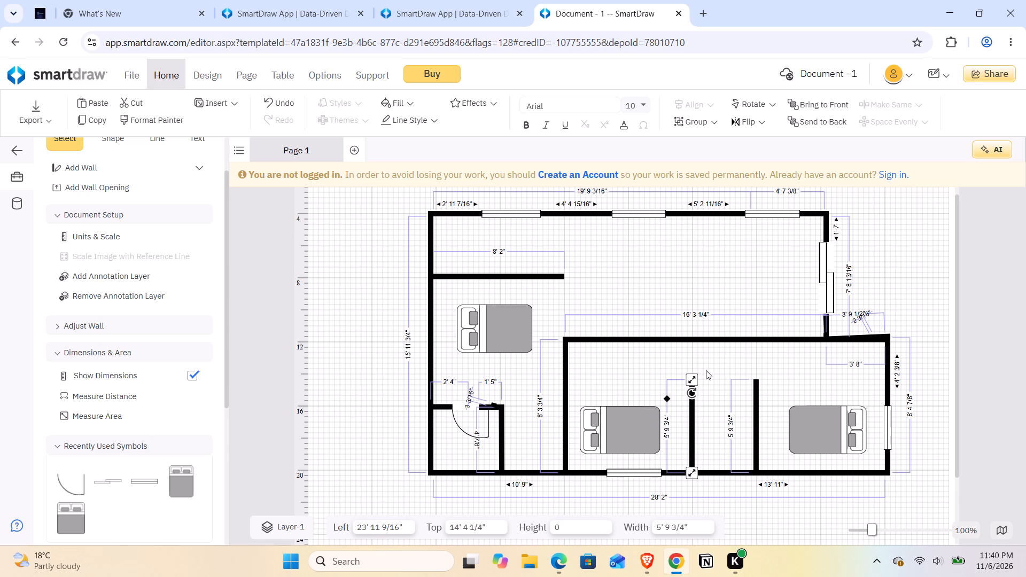
{"action": "scroll", "coordinate": [135, 232], "scroll_direction": "up", "scroll_amount": 2}
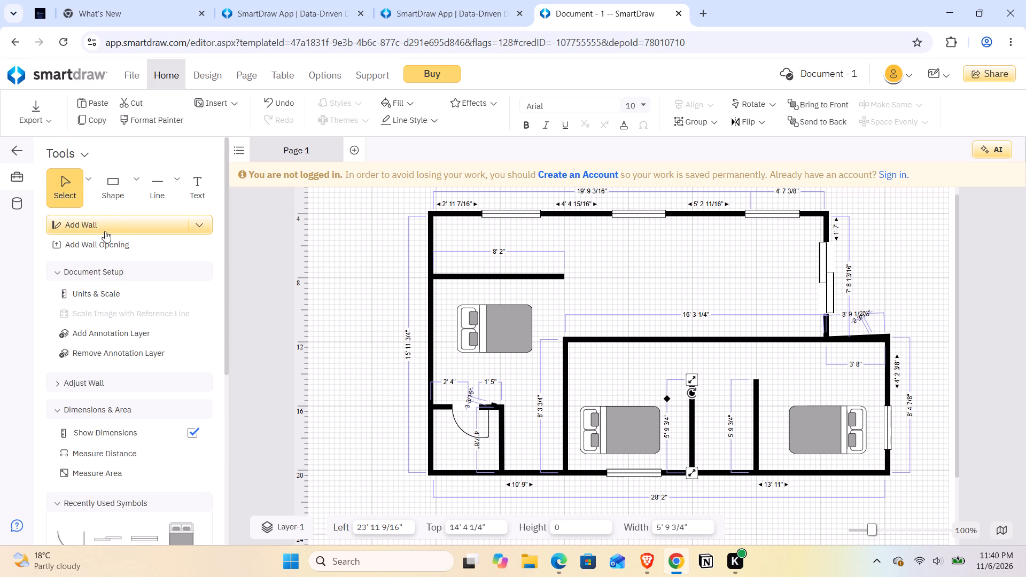
{"action": "left_click", "coordinate": [126, 228]}
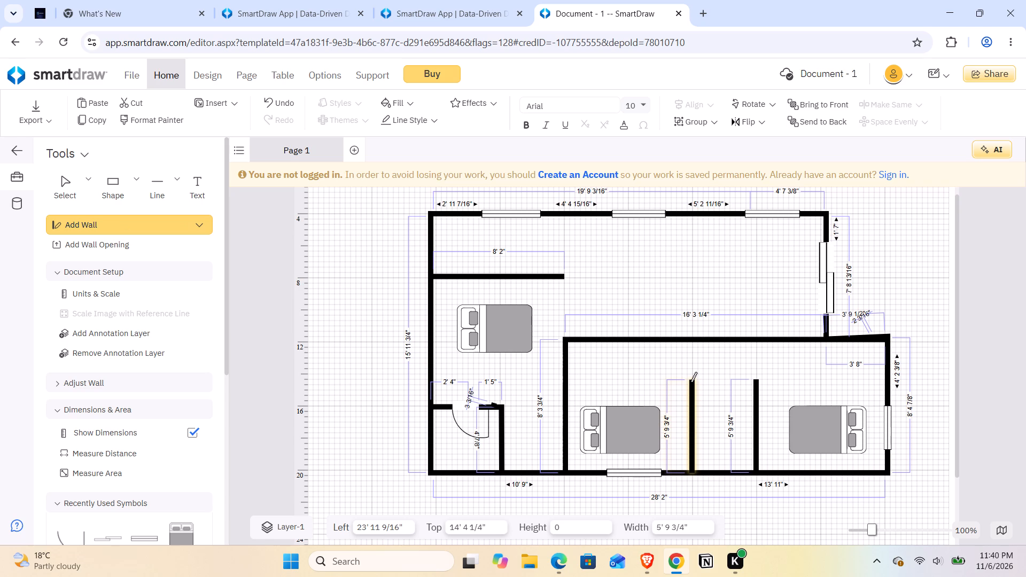
{"action": "left_click_drag", "start_coordinate": [690, 383], "coordinate": [698, 383]}
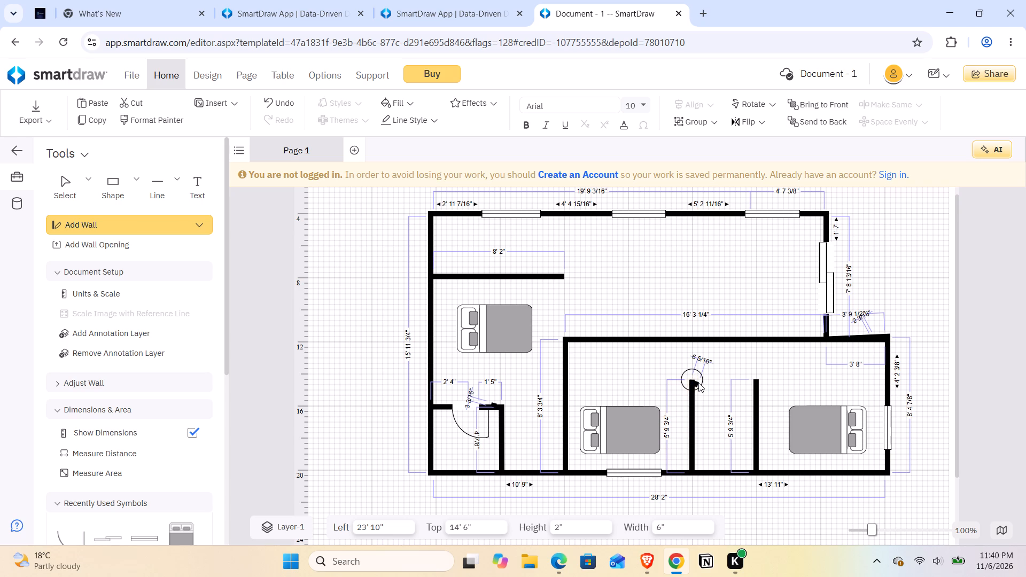
{"action": "left_click_drag", "start_coordinate": [698, 383], "coordinate": [707, 383]}
{"action": "left_click_drag", "start_coordinate": [707, 383], "coordinate": [705, 380]}
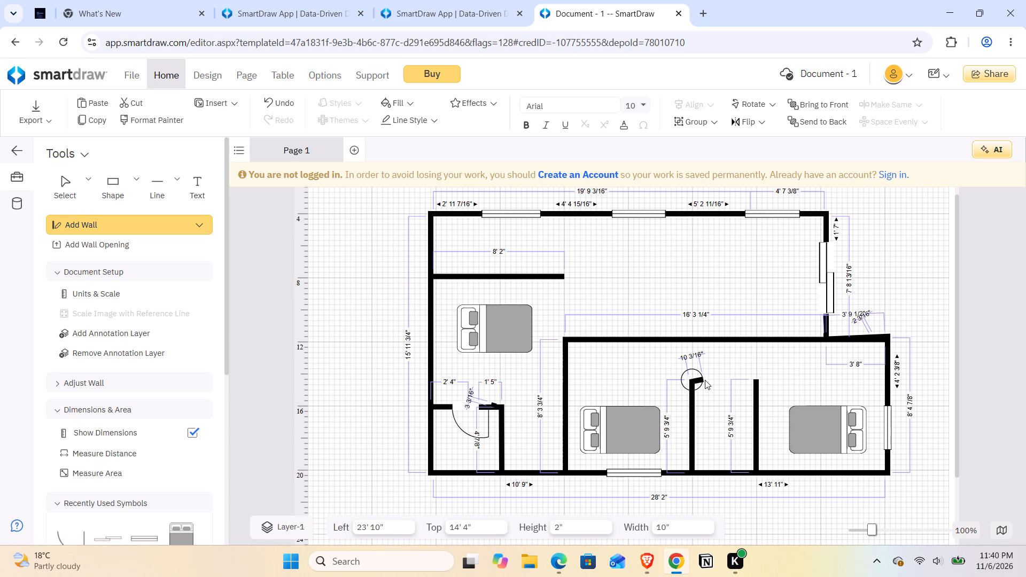
{"action": "left_click_drag", "start_coordinate": [705, 380], "coordinate": [709, 379]}
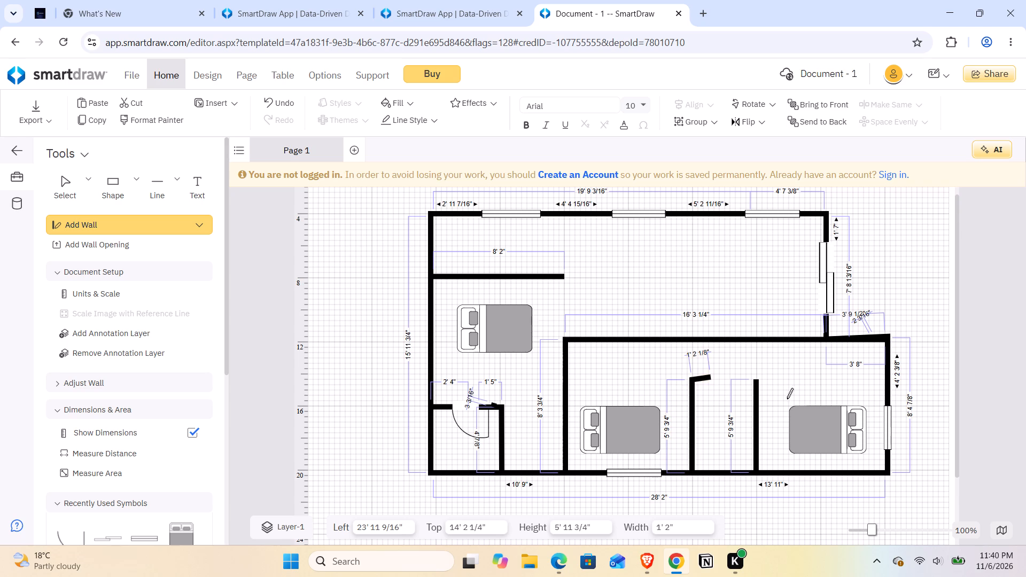
Draw a facing wall stub about 1' 2 1/8" long from the top of the other 5' 9 3/4" partition.
{"action": "left_click_drag", "start_coordinate": [753, 382], "coordinate": [737, 380]}
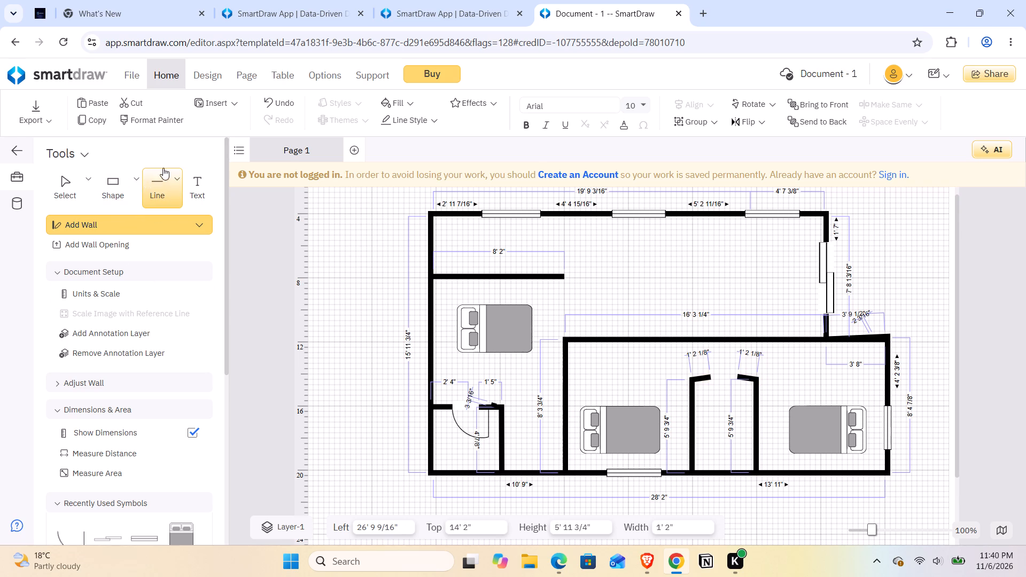
Collapse the recently used symbols.
{"action": "left_click", "coordinate": [183, 153]}
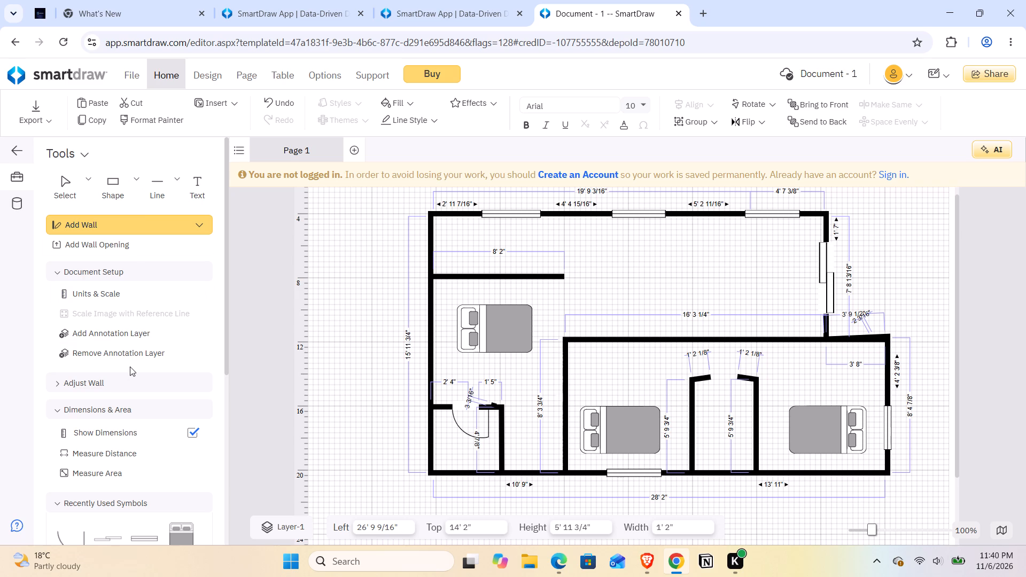
{"action": "scroll", "coordinate": [141, 434], "scroll_direction": "down", "scroll_amount": 1}
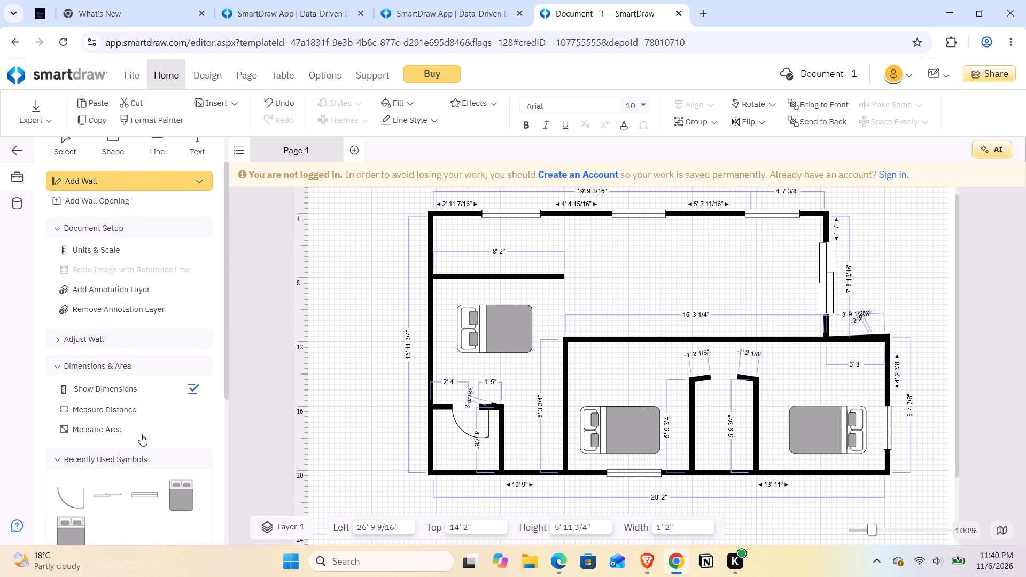
{"action": "left_click", "coordinate": [131, 452]}
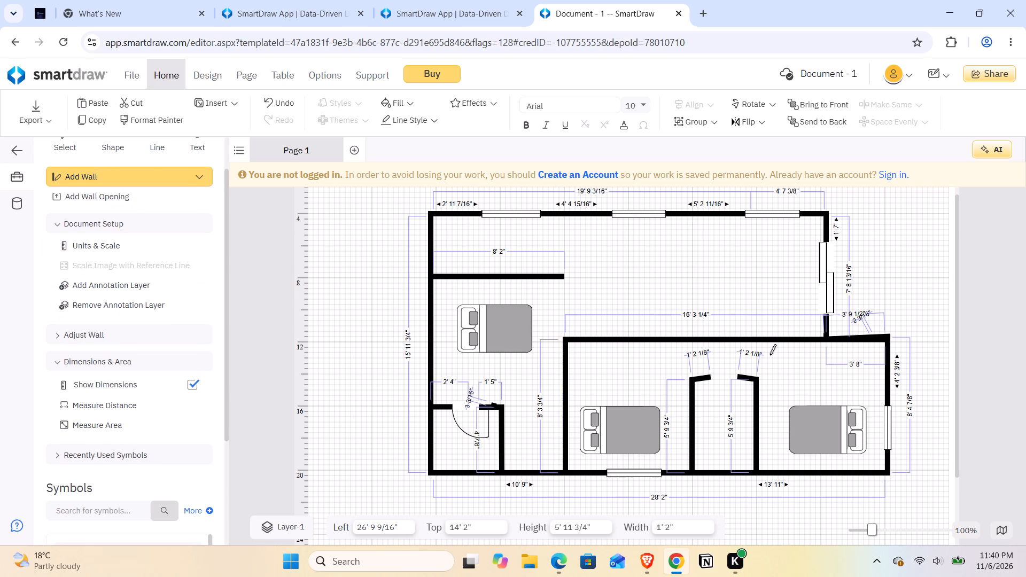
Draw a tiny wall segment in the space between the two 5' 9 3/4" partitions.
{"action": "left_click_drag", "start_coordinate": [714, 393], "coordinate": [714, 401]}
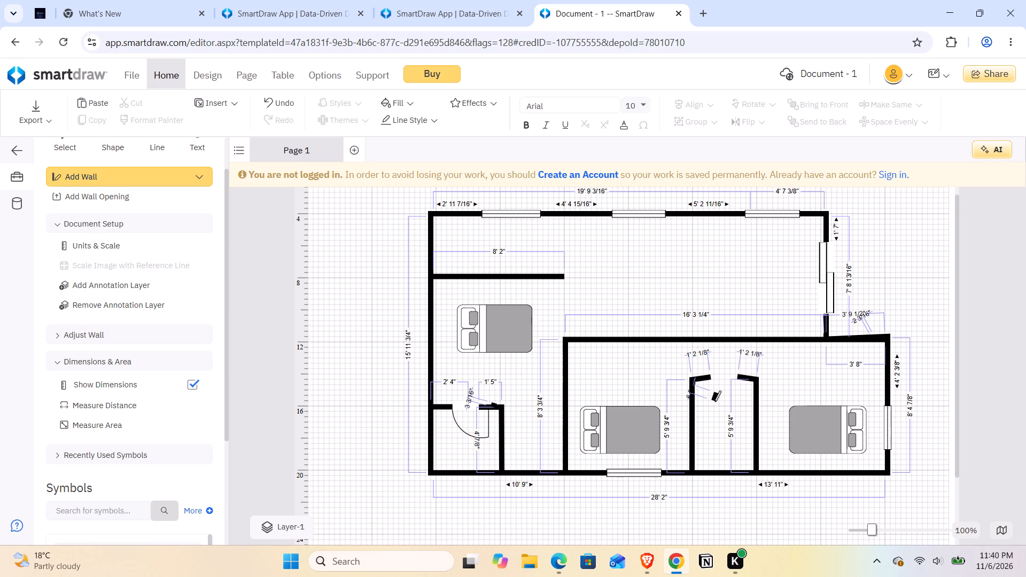
Add a tiny wall segment about 2" long at the top of the partition nearest the middle bed.
{"action": "left_click", "coordinate": [691, 381]}
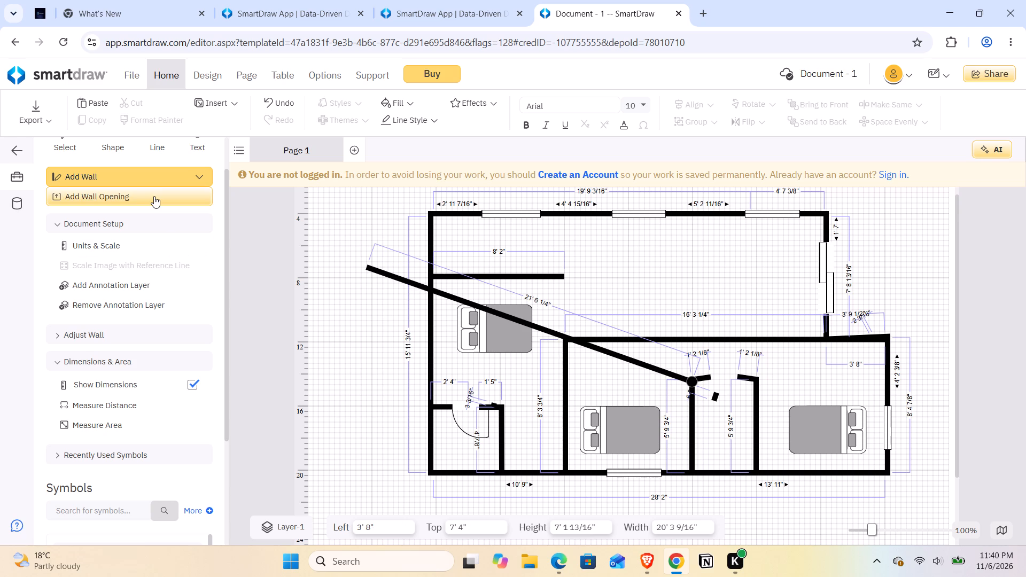
{"action": "left_click", "coordinate": [691, 380]}
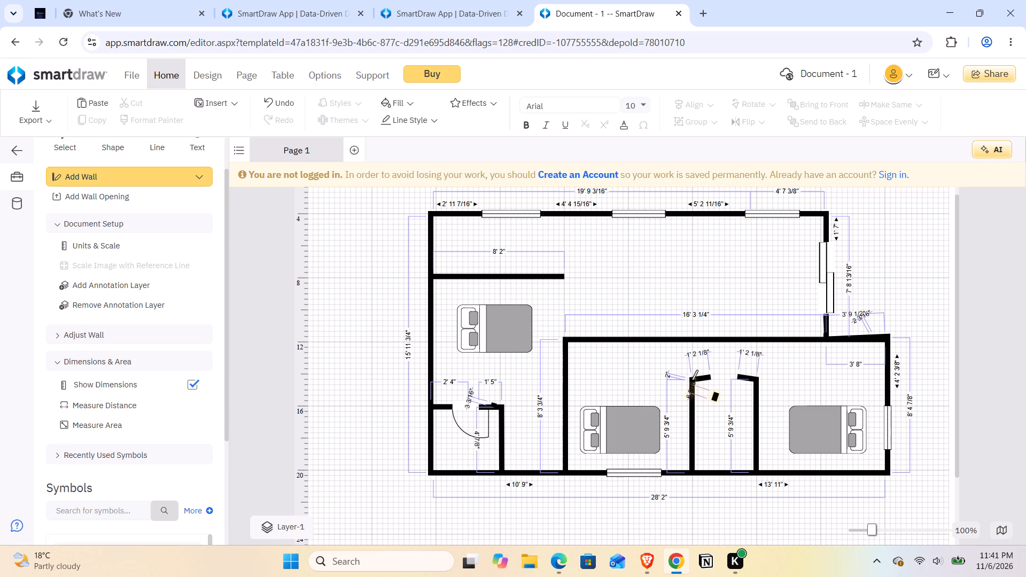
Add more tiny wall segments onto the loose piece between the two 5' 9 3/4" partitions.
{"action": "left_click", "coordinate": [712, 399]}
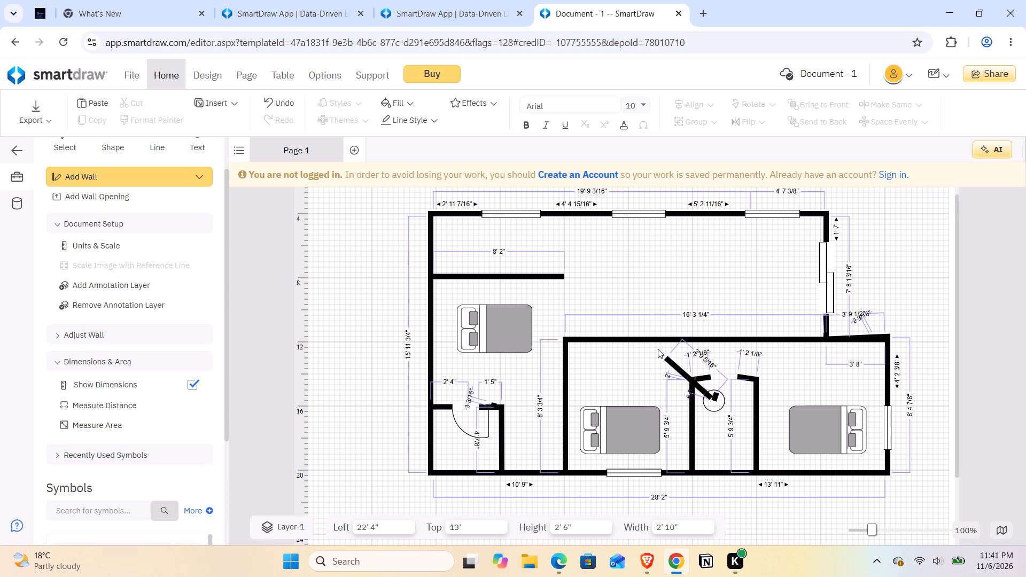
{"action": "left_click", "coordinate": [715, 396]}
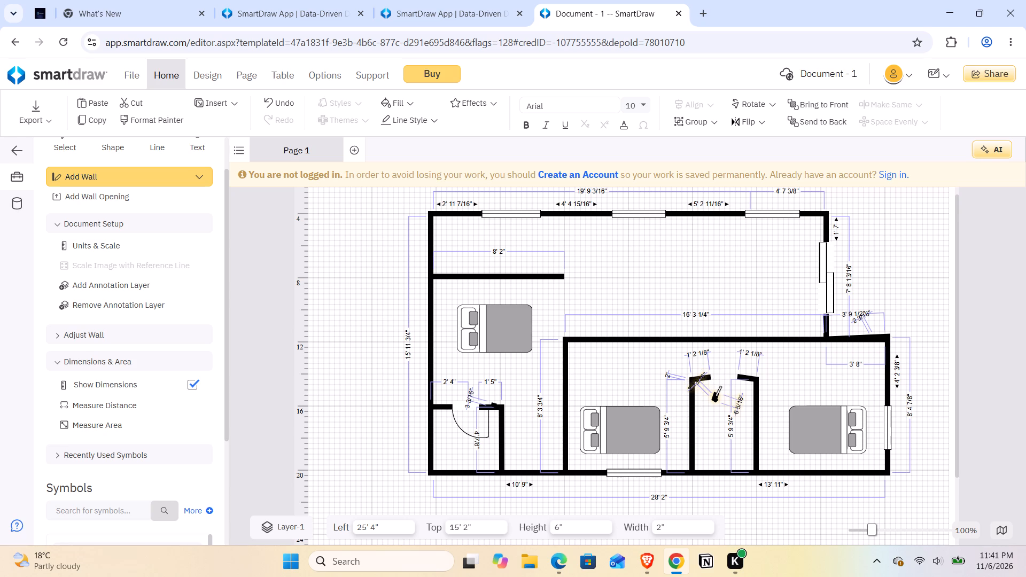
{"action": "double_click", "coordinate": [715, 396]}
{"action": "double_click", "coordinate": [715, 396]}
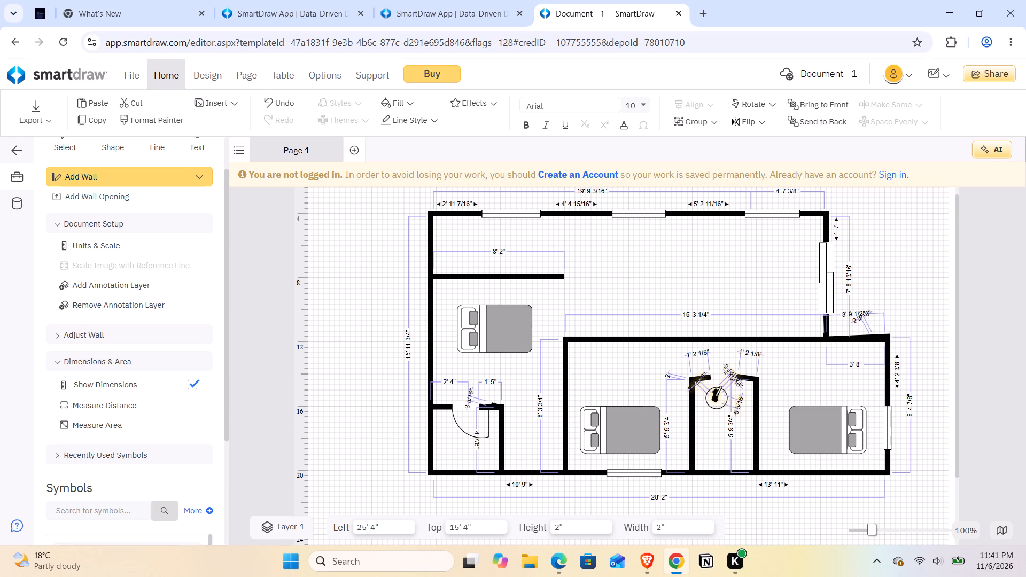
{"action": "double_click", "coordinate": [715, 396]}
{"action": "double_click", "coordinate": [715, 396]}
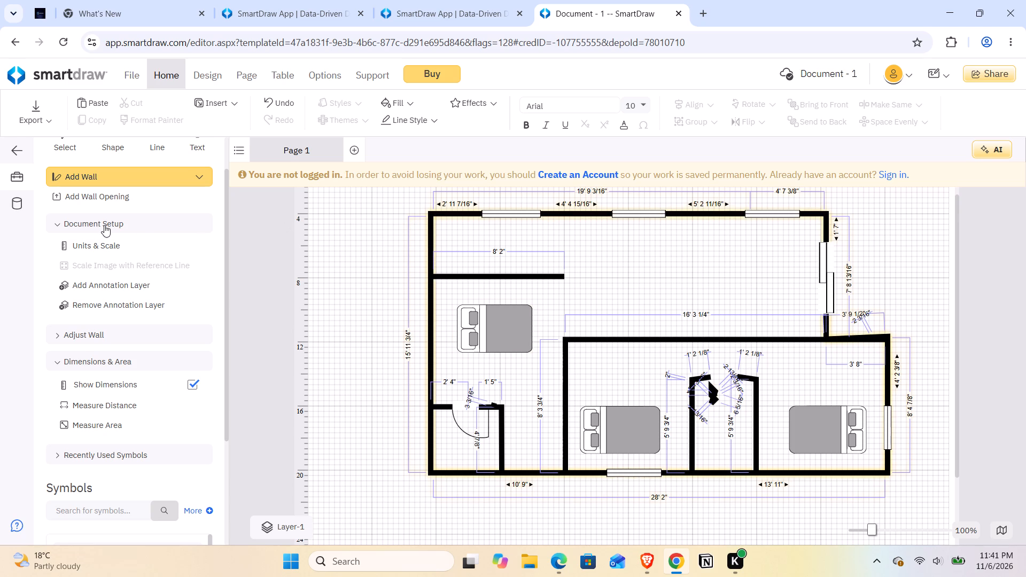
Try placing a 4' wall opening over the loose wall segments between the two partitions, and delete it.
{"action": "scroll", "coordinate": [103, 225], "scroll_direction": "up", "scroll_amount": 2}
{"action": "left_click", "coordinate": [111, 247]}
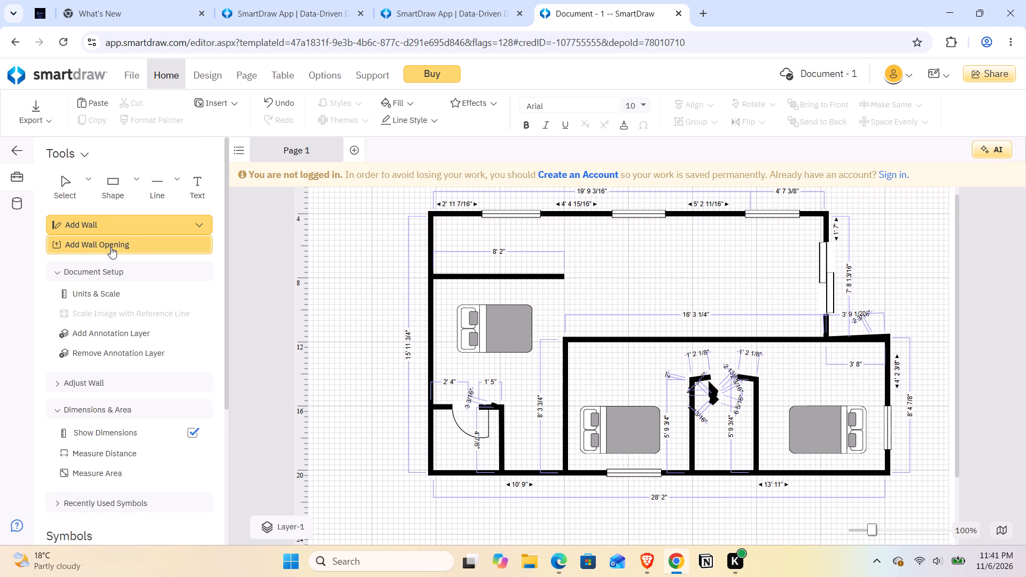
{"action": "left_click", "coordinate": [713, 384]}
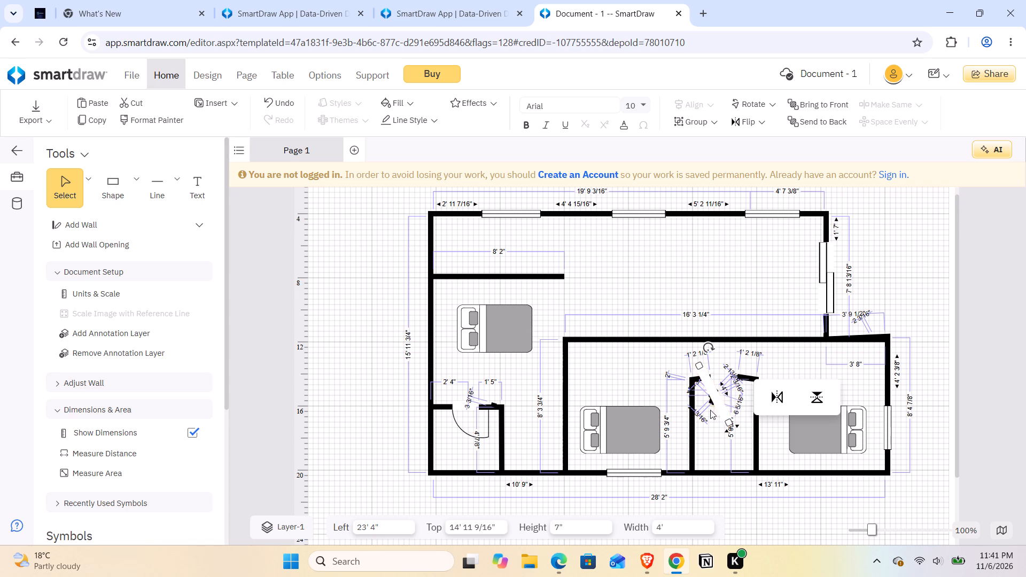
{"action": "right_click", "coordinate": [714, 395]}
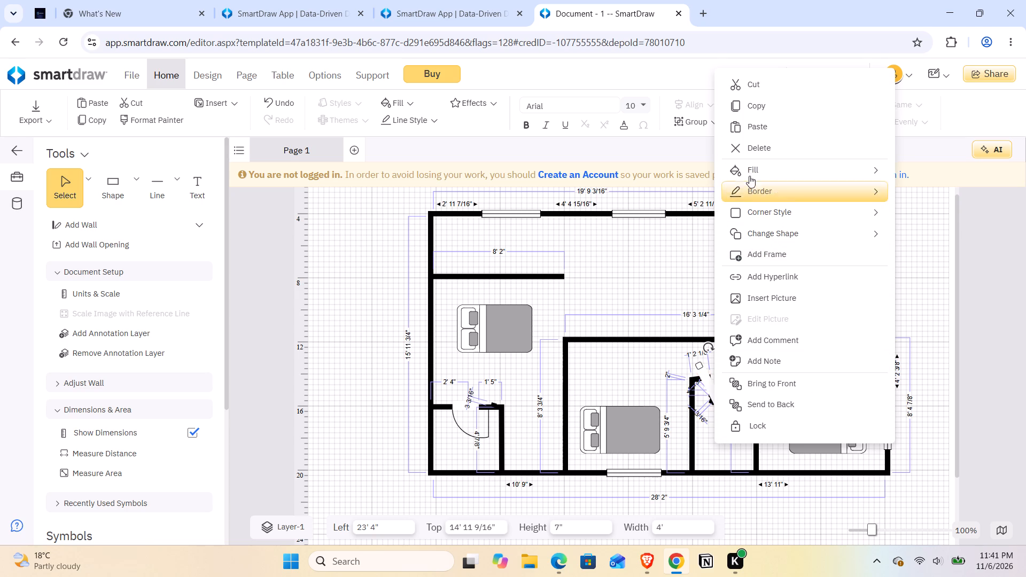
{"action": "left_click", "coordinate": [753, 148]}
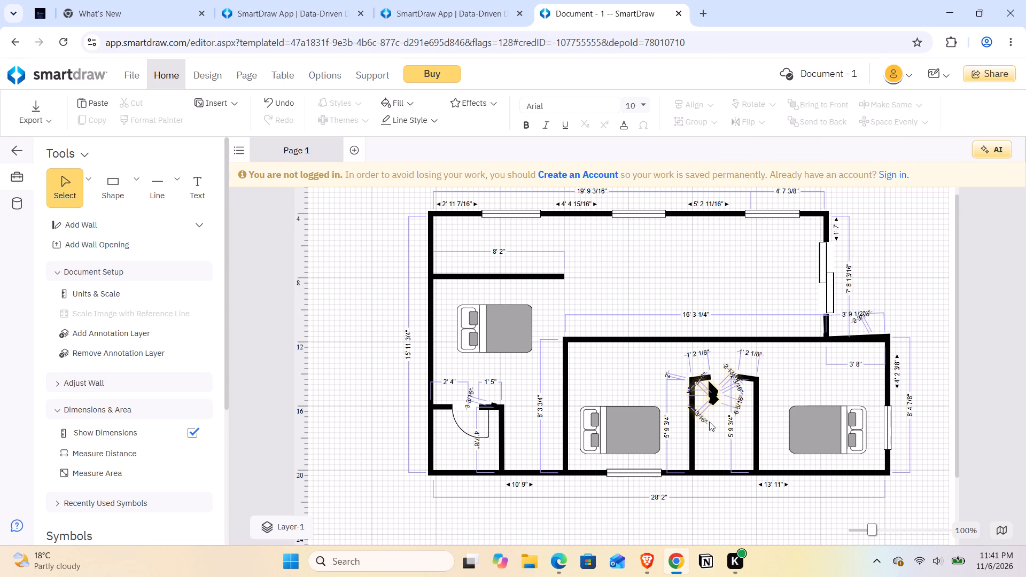
Cut the cluster of loose wall segments out of the space between the two 5' 9 3/4" partitions.
{"action": "left_click", "coordinate": [713, 390]}
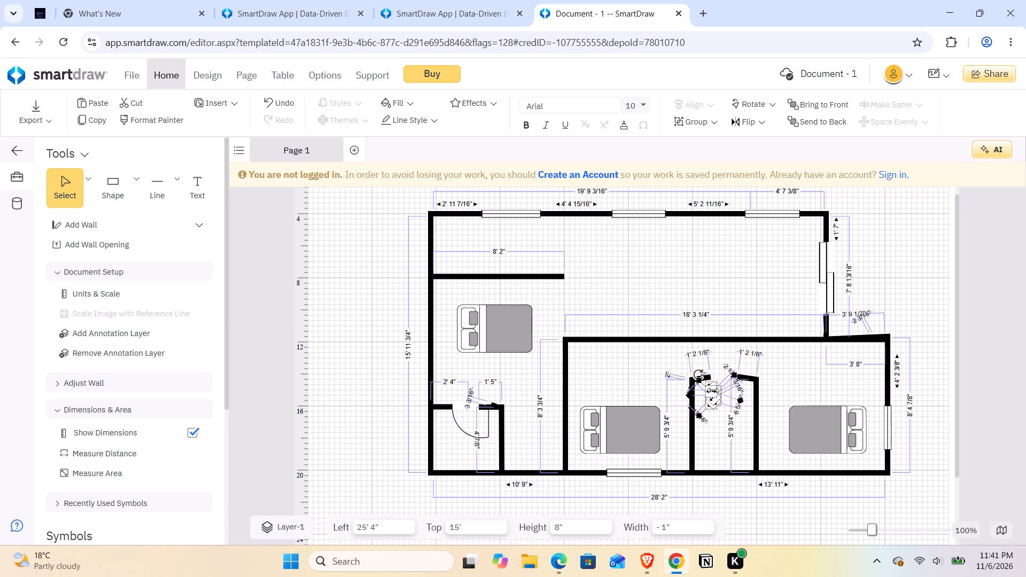
{"action": "right_click", "coordinate": [713, 390]}
{"action": "right_click", "coordinate": [713, 390]}
{"action": "left_click", "coordinate": [140, 105]}
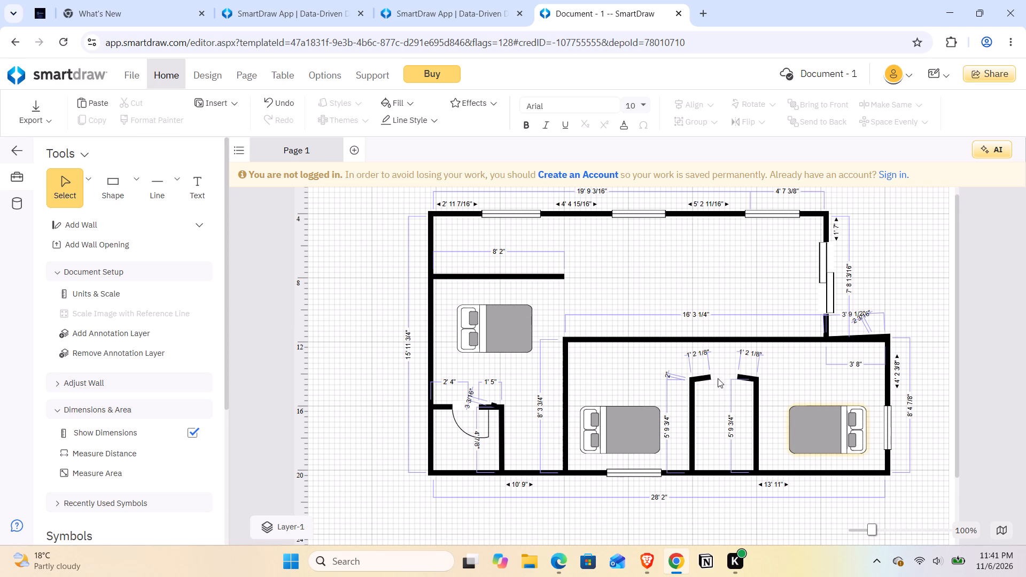
Lengthen the short wall stub atop the partition nearest the middle bed to about 1' 4 3/8".
{"action": "left_click", "coordinate": [707, 375]}
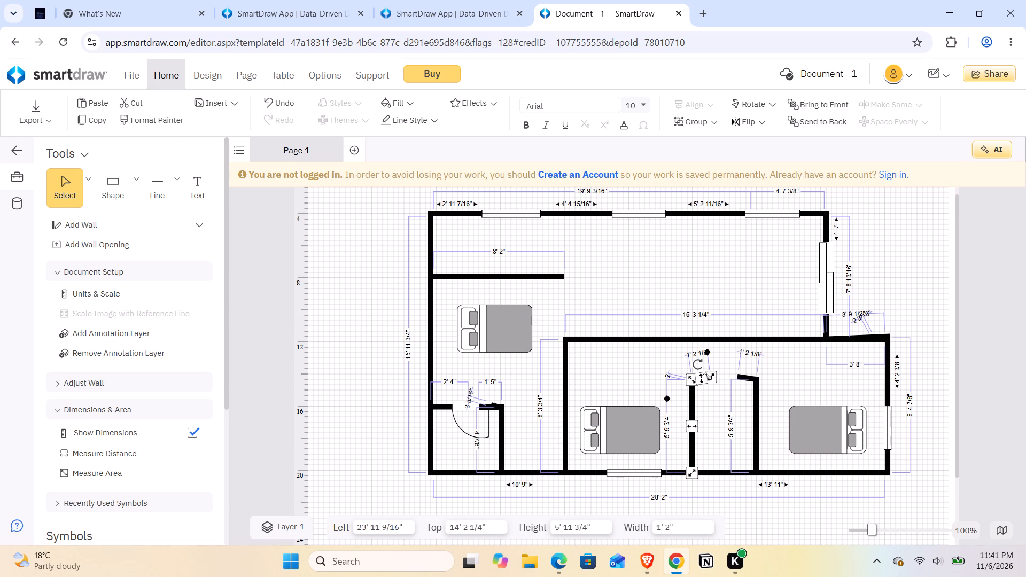
{"action": "left_click", "coordinate": [707, 375]}
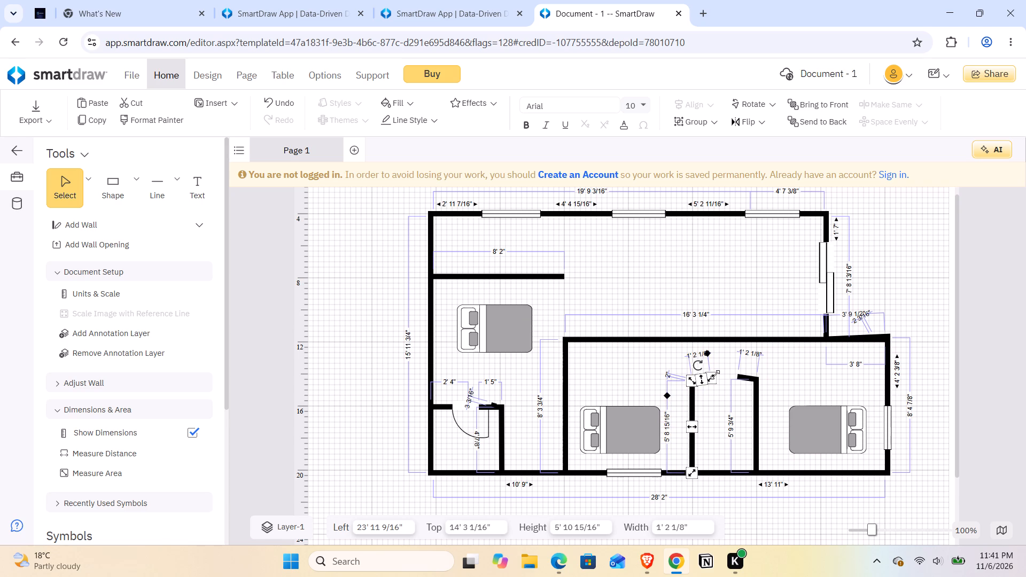
{"action": "left_click", "coordinate": [715, 379]}
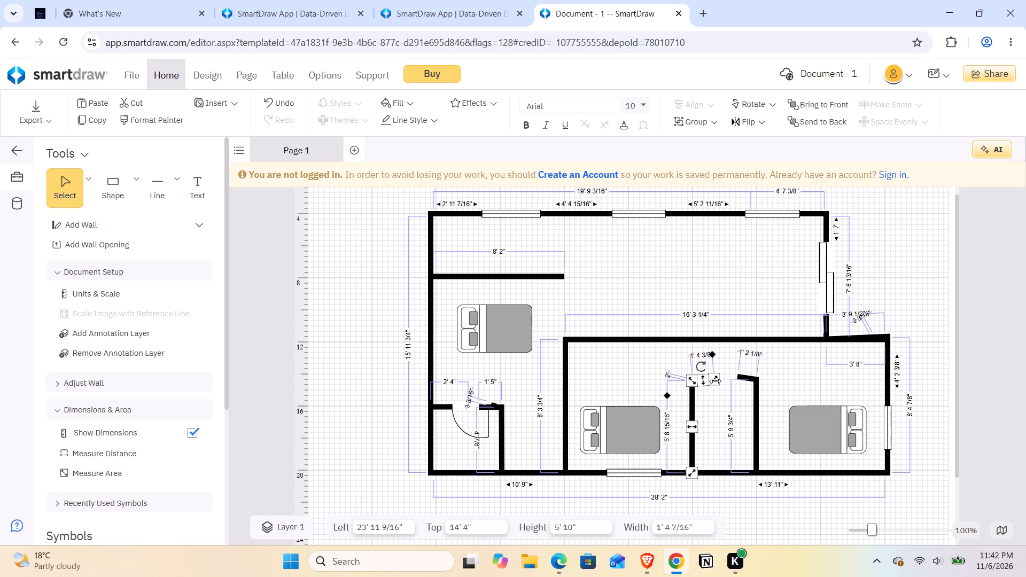
Extend the other partition's top stub to meet the neighbouring stub, making it about 2' 11 9/16" long and closing the gap.
{"action": "left_click", "coordinate": [739, 377]}
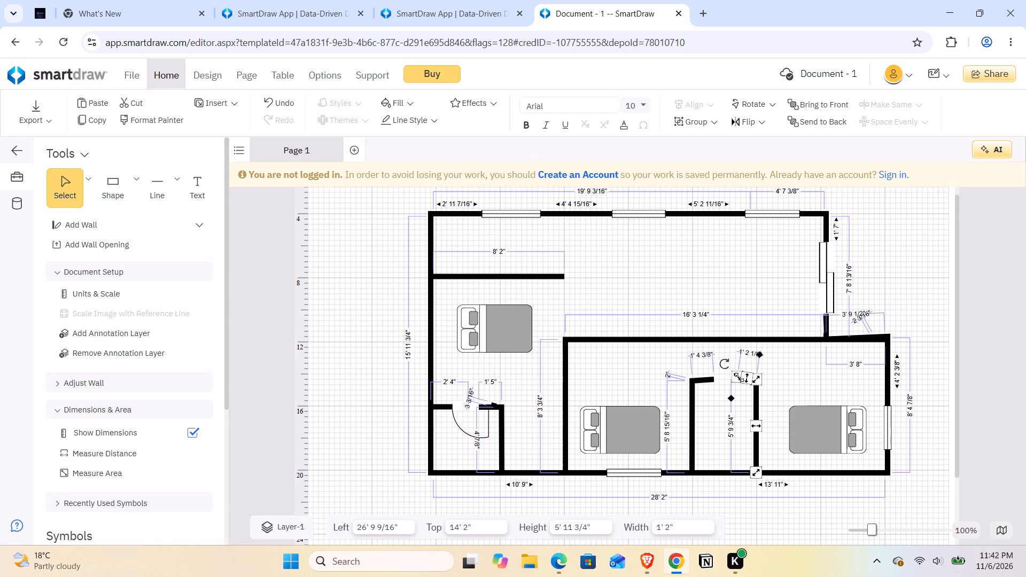
{"action": "left_click_drag", "start_coordinate": [739, 377], "coordinate": [736, 383]}
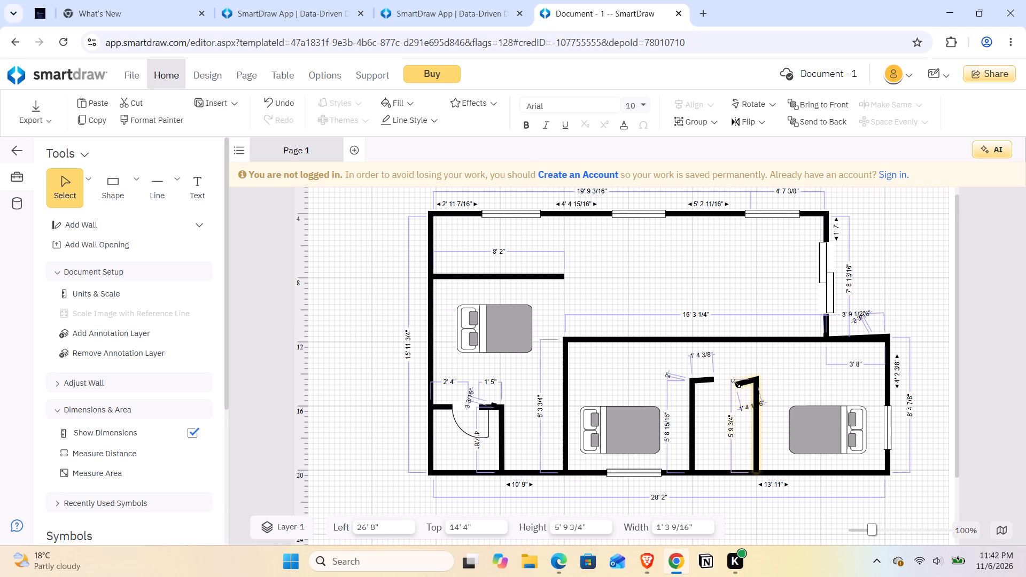
{"action": "left_click_drag", "start_coordinate": [736, 383], "coordinate": [716, 383]}
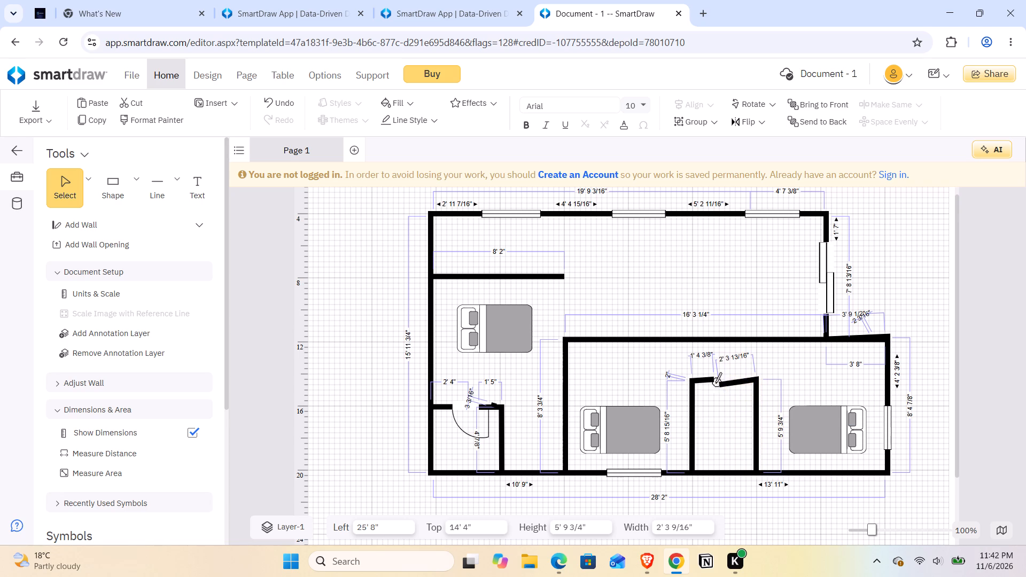
{"action": "left_click_drag", "start_coordinate": [716, 383], "coordinate": [716, 377]}
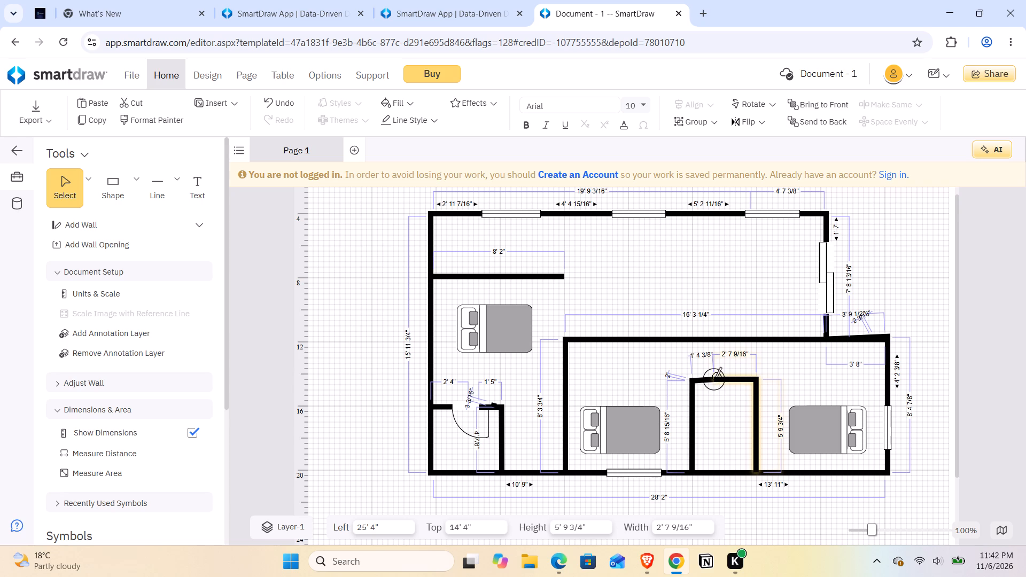
{"action": "left_click_drag", "start_coordinate": [716, 377], "coordinate": [713, 379]}
{"action": "left_click_drag", "start_coordinate": [713, 379], "coordinate": [711, 379]}
{"action": "left_click", "coordinate": [737, 418]}
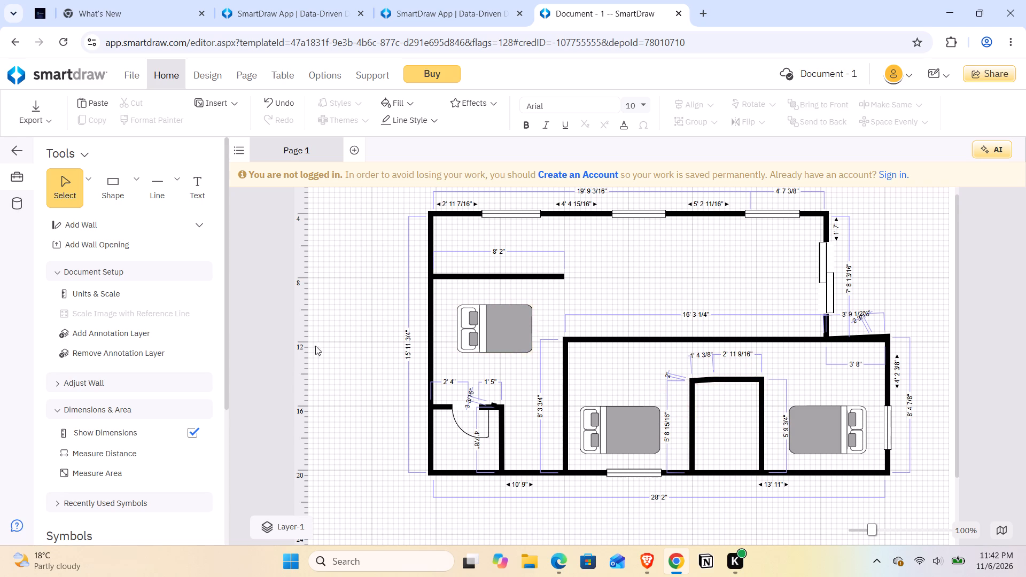
Place a 28" swing door in the short wall joining the two partitions, opening into the enclosed space.
{"action": "scroll", "coordinate": [131, 326], "scroll_direction": "down", "scroll_amount": 1}
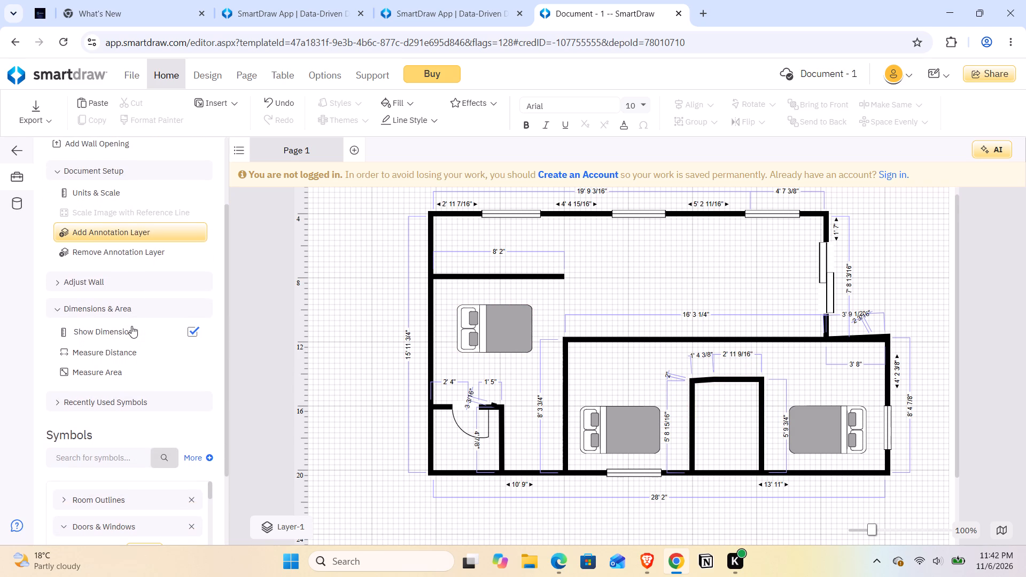
{"action": "left_click", "coordinate": [112, 277]}
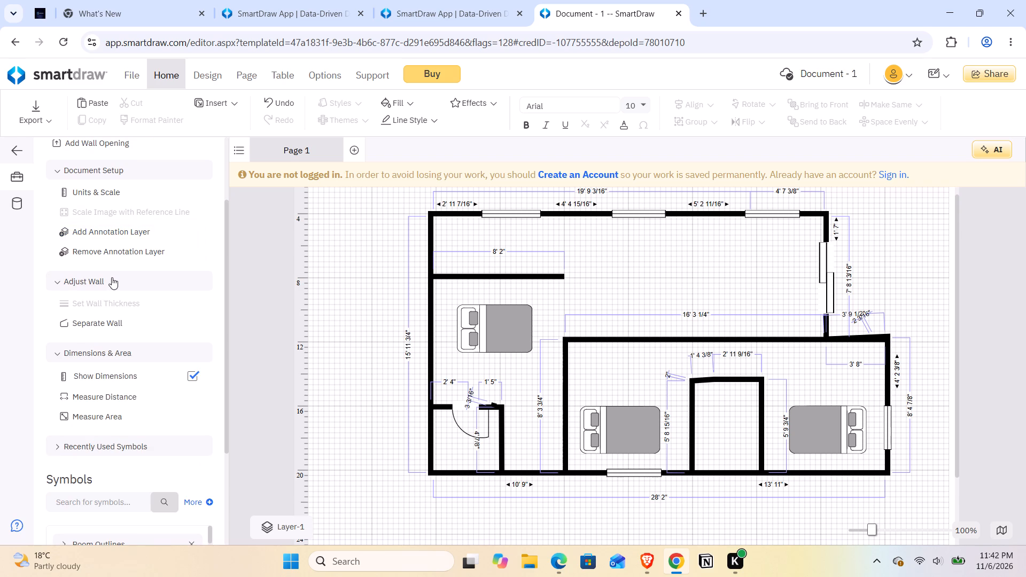
{"action": "scroll", "coordinate": [112, 277], "scroll_direction": "down", "scroll_amount": 3}
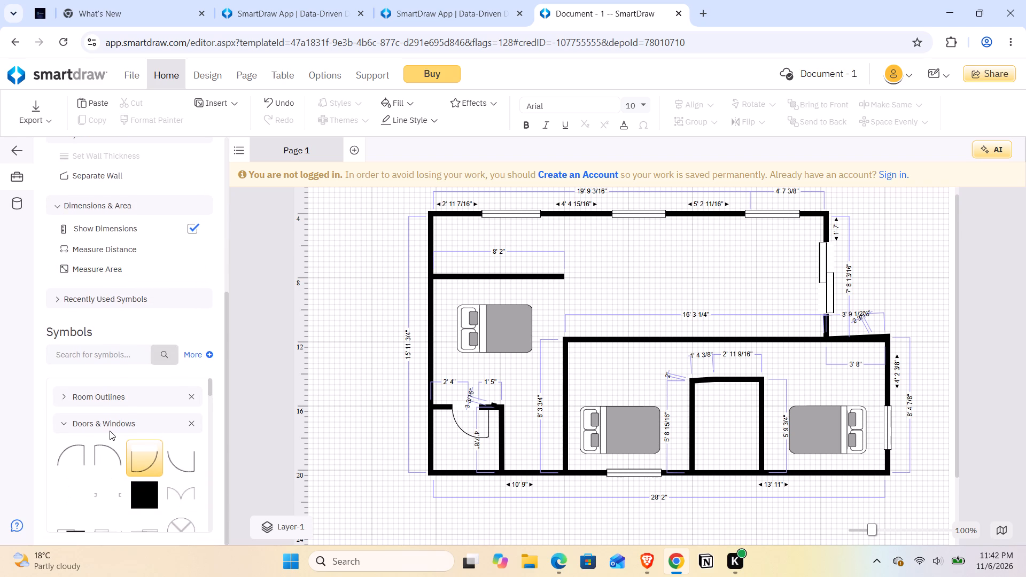
{"action": "left_click", "coordinate": [149, 460]}
{"action": "left_click_drag", "start_coordinate": [149, 460], "coordinate": [531, 476]}
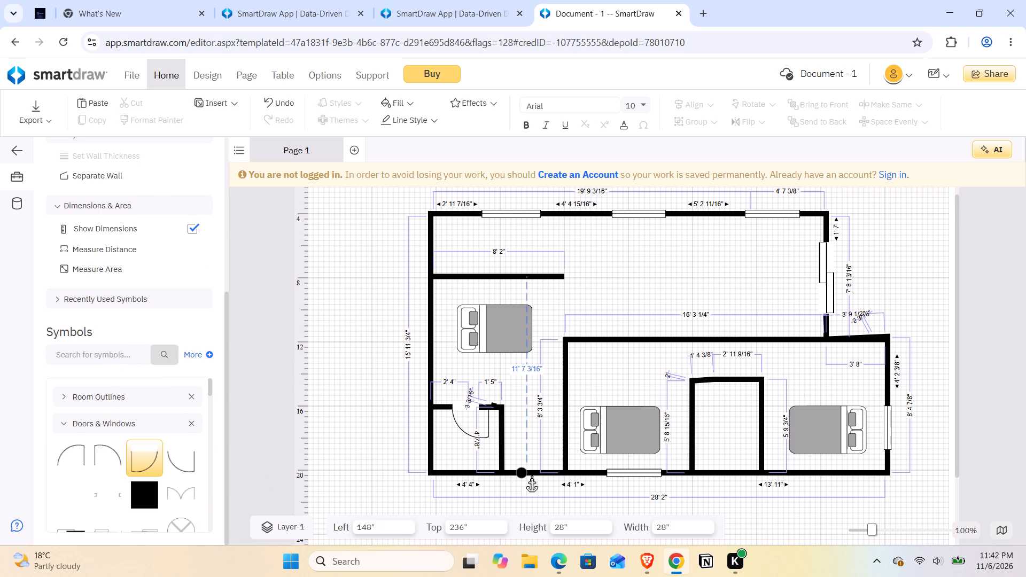
{"action": "left_click_drag", "start_coordinate": [531, 476], "coordinate": [726, 380]}
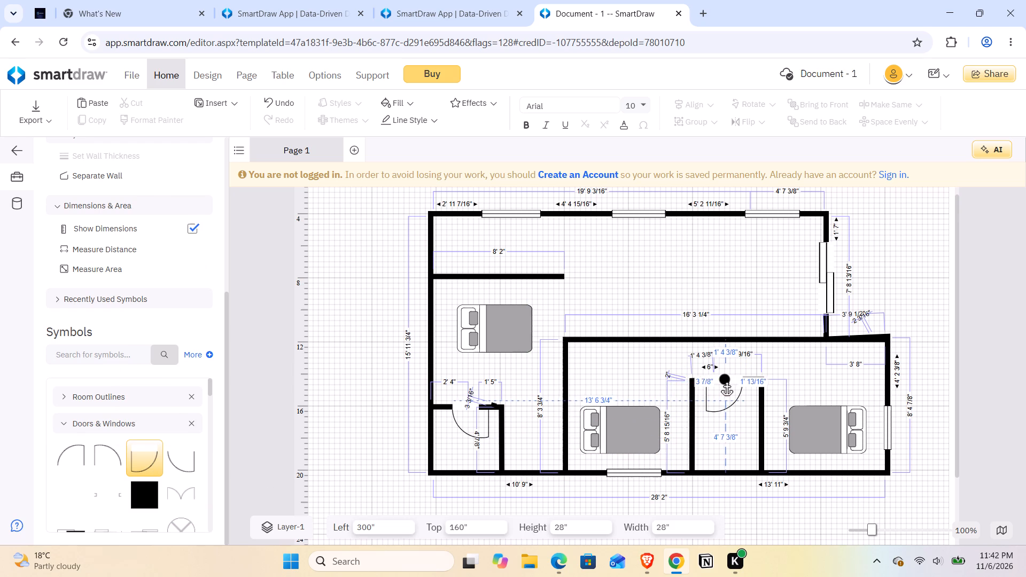
{"action": "left_click_drag", "start_coordinate": [726, 380], "coordinate": [729, 380]}
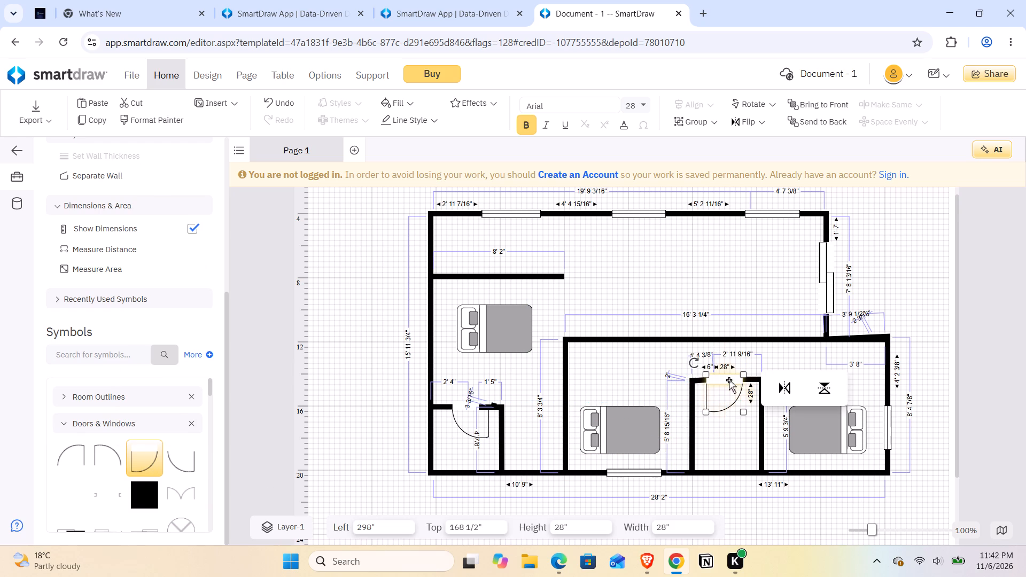
{"action": "left_click", "coordinate": [737, 431]}
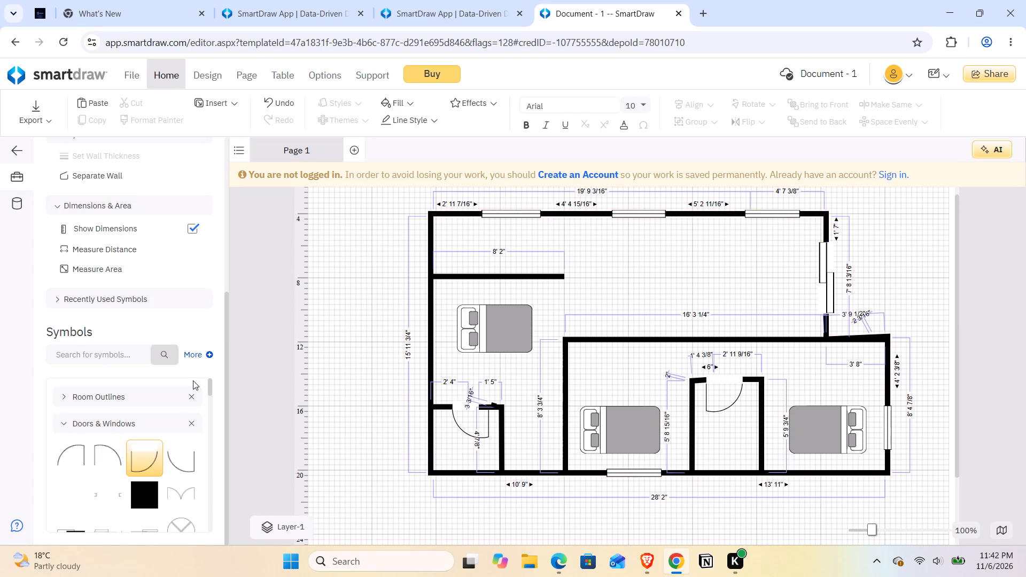
Add a 28" door in the gap below the end of the 8' 2" wall, rotated a quarter turn to open toward the bed.
{"action": "left_click", "coordinate": [79, 459]}
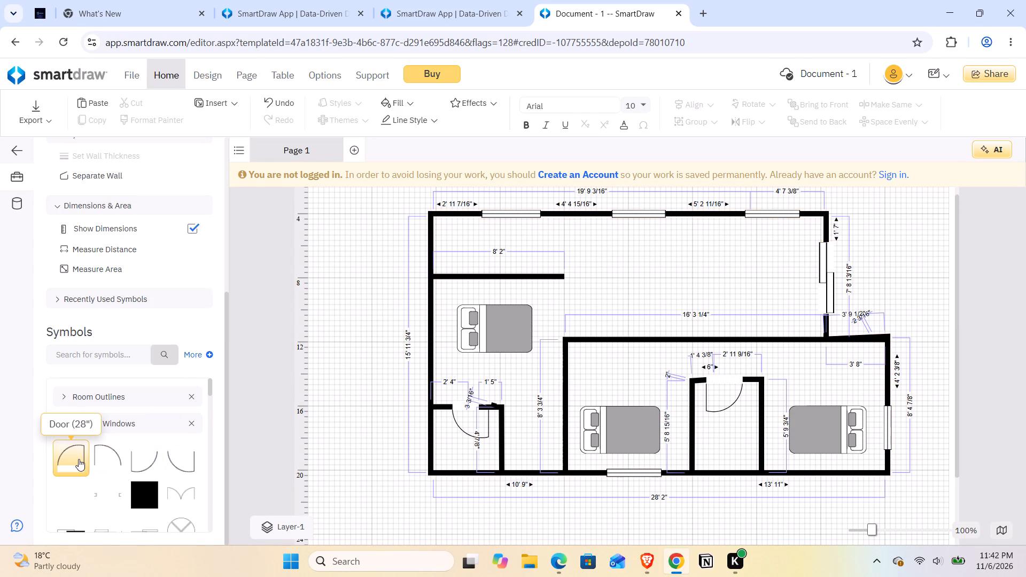
{"action": "left_click_drag", "start_coordinate": [79, 459], "coordinate": [303, 440]}
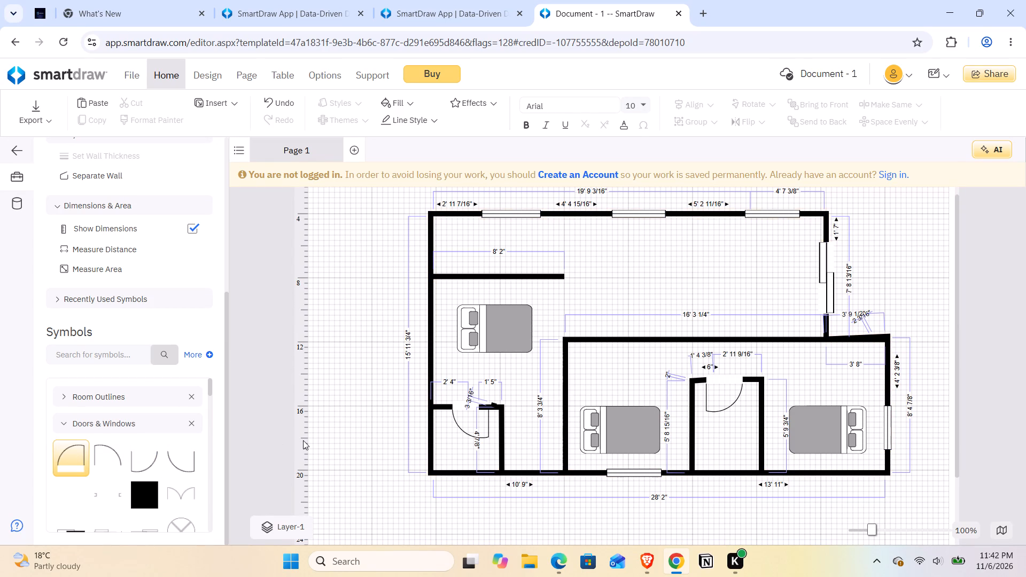
{"action": "left_click_drag", "start_coordinate": [303, 440], "coordinate": [561, 300]}
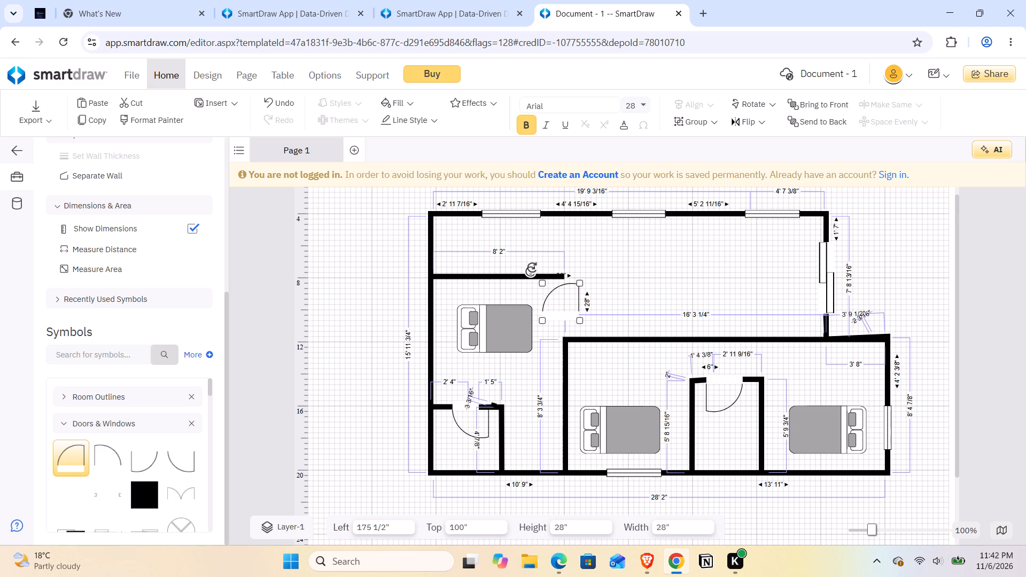
{"action": "left_click_drag", "start_coordinate": [530, 270], "coordinate": [507, 300]}
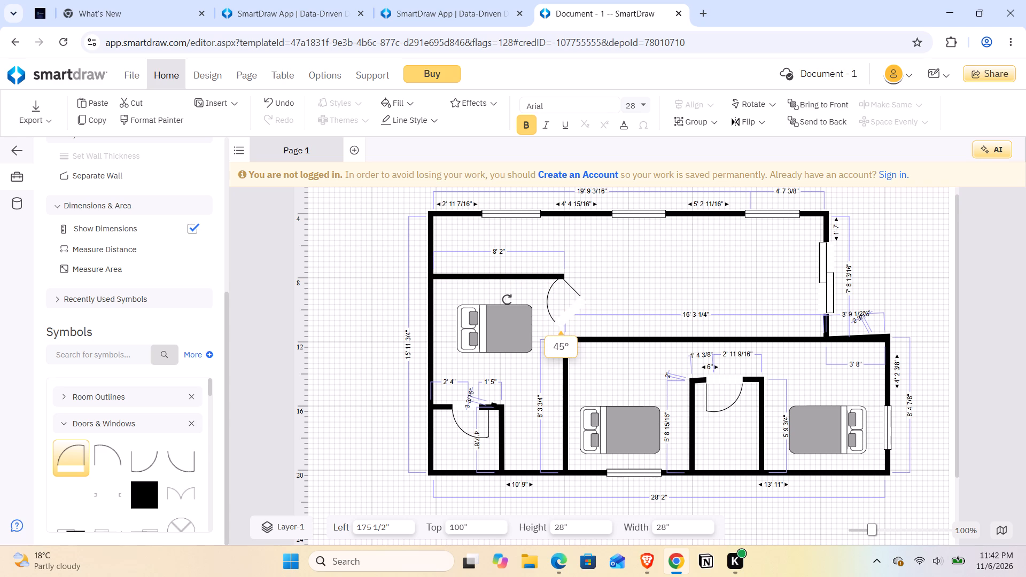
{"action": "left_click_drag", "start_coordinate": [507, 300], "coordinate": [481, 349]}
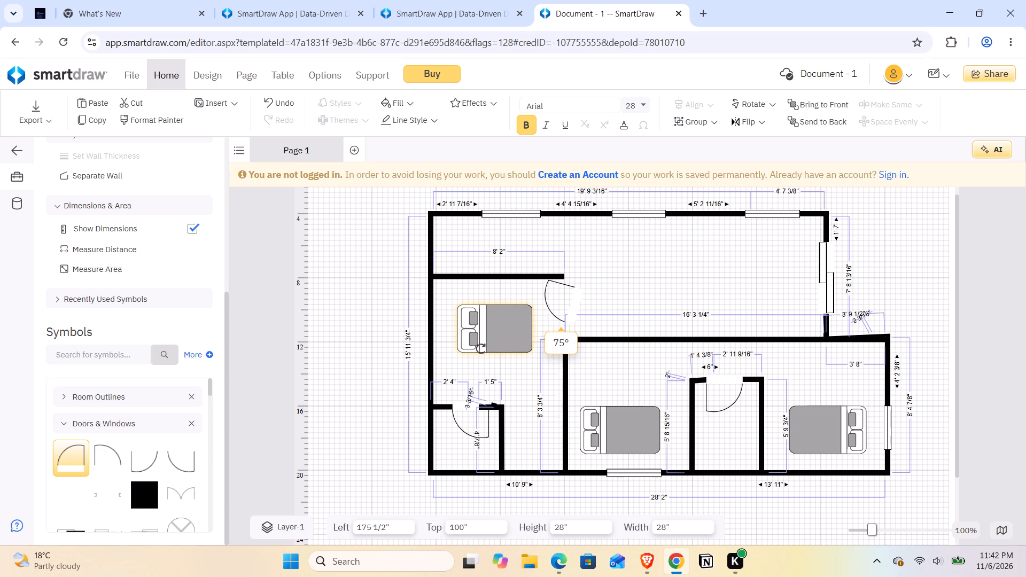
{"action": "left_click_drag", "start_coordinate": [481, 349], "coordinate": [484, 383]}
{"action": "left_click", "coordinate": [556, 298]}
{"action": "left_click_drag", "start_coordinate": [556, 298], "coordinate": [550, 304]}
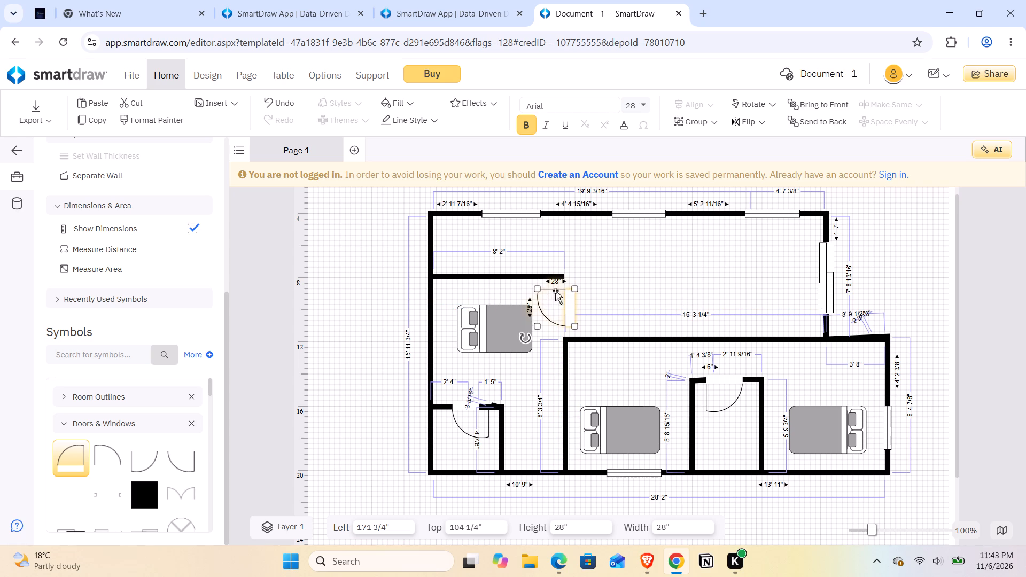
Resize the door below the 8' 2" wall to 28 1/2" and fit it into the gap above the middle bedroom's corner.
{"action": "left_click_drag", "start_coordinate": [576, 287], "coordinate": [576, 284]}
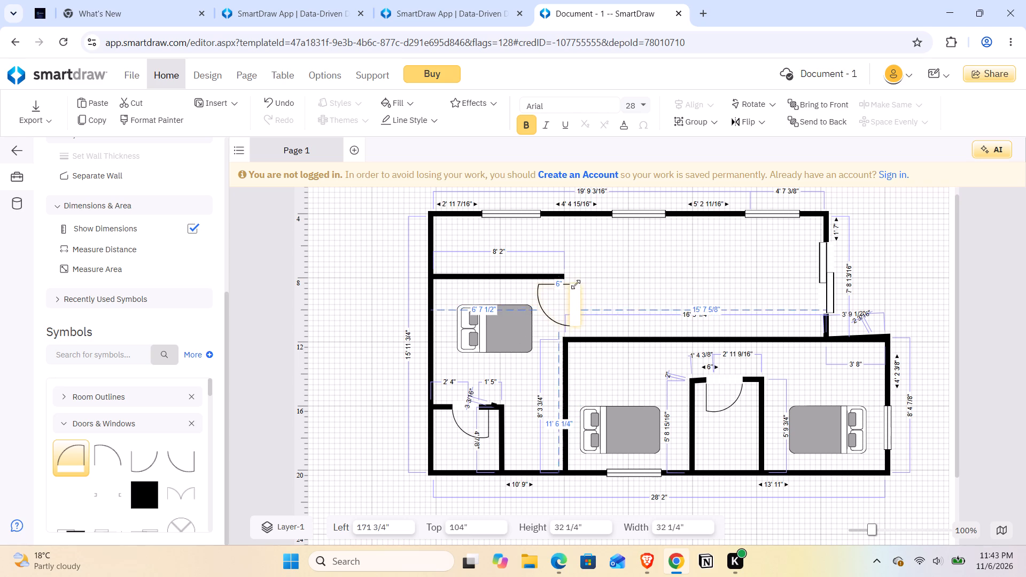
{"action": "left_click_drag", "start_coordinate": [576, 284], "coordinate": [561, 280]}
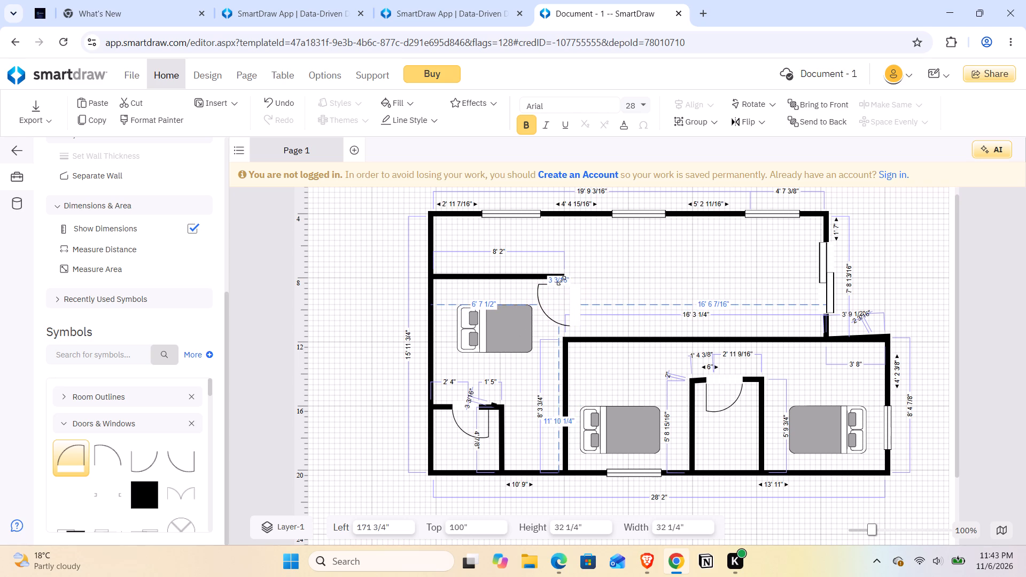
{"action": "left_click", "coordinate": [557, 291]}
{"action": "left_click_drag", "start_coordinate": [557, 291], "coordinate": [552, 289]}
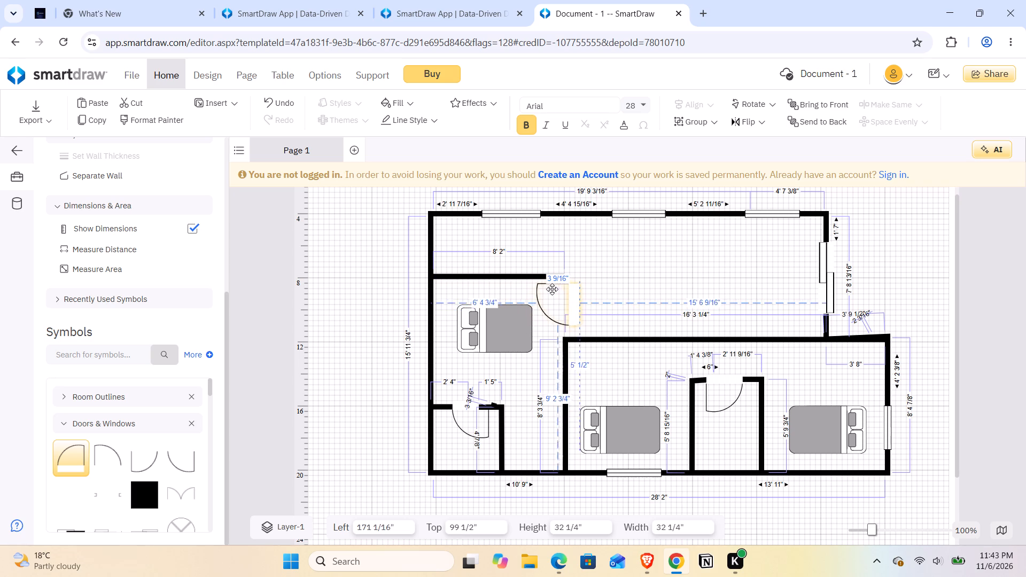
{"action": "left_click_drag", "start_coordinate": [552, 289], "coordinate": [550, 296]}
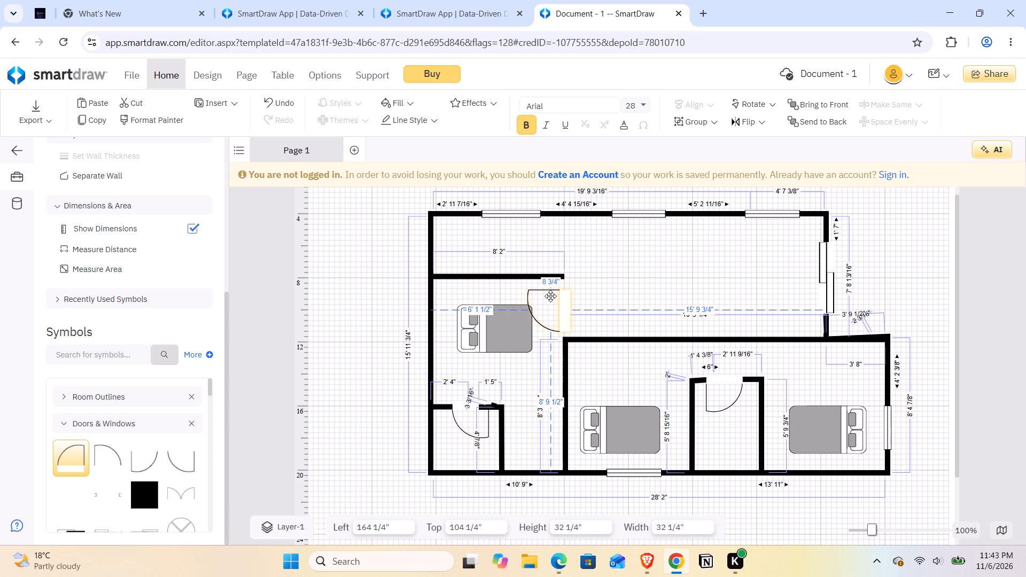
{"action": "left_click_drag", "start_coordinate": [550, 296], "coordinate": [551, 296]}
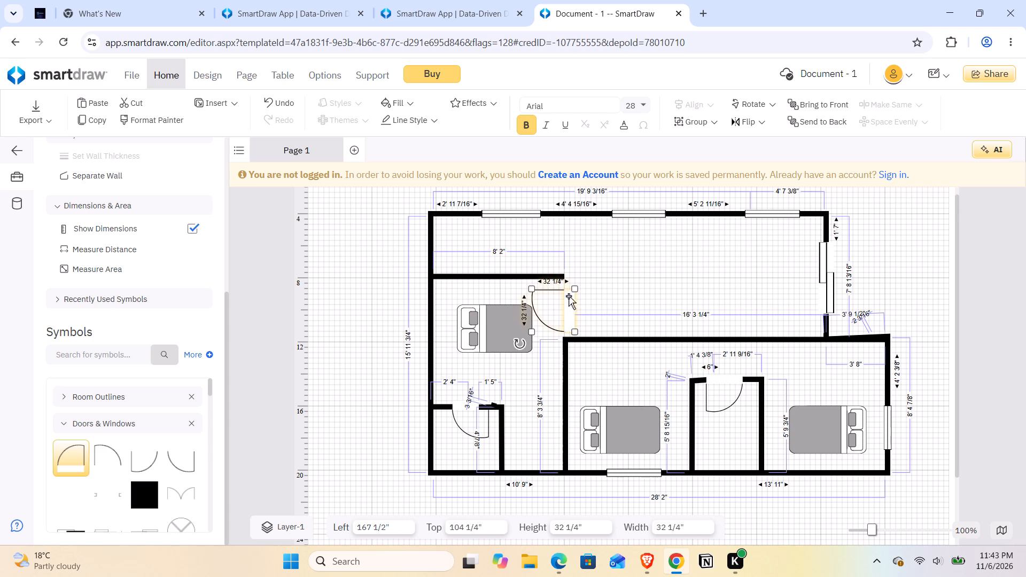
{"action": "left_click", "coordinate": [550, 295]}
{"action": "left_click", "coordinate": [550, 295]}
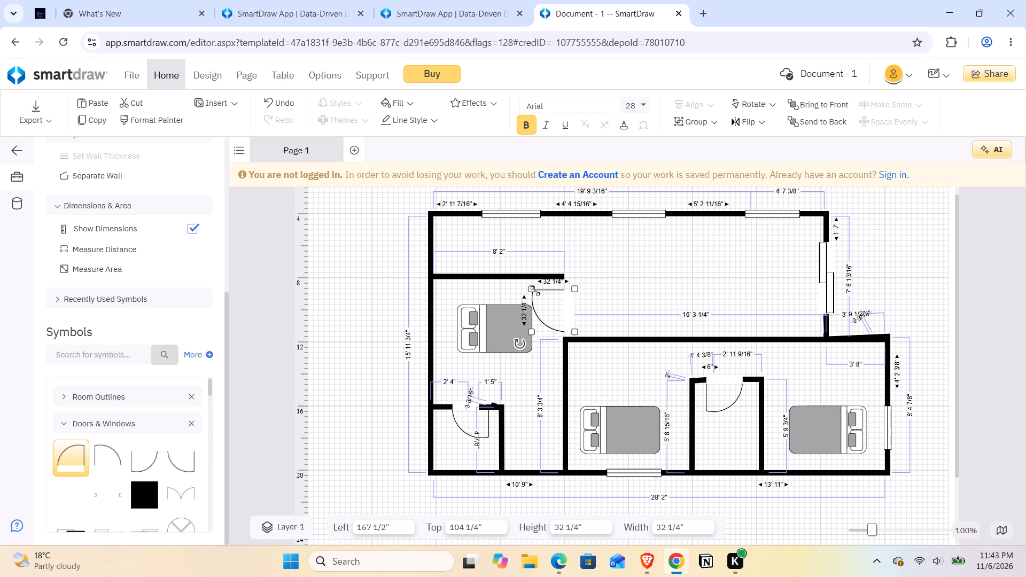
{"action": "left_click", "coordinate": [535, 291]}
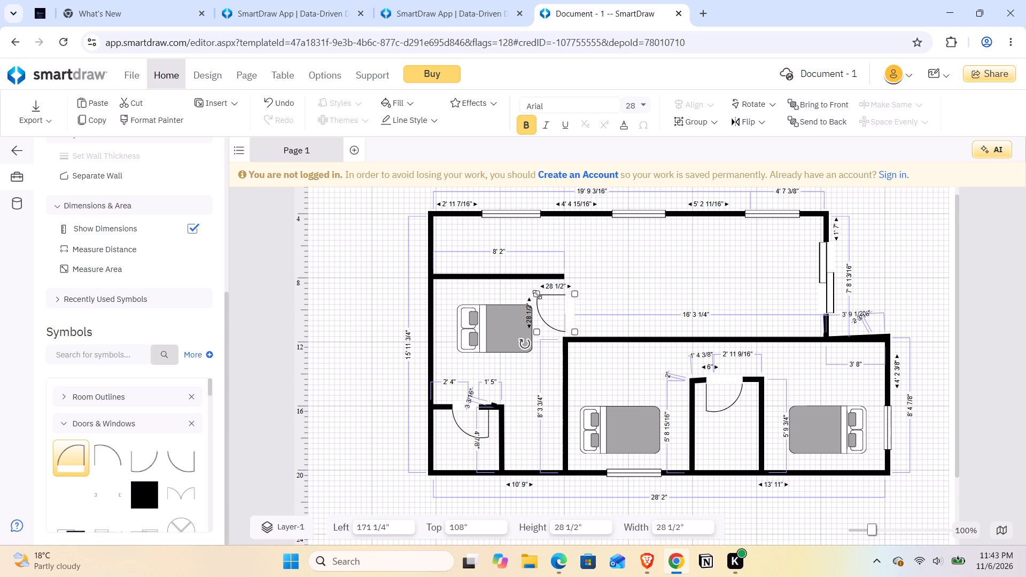
{"action": "double_click", "coordinate": [545, 300]}
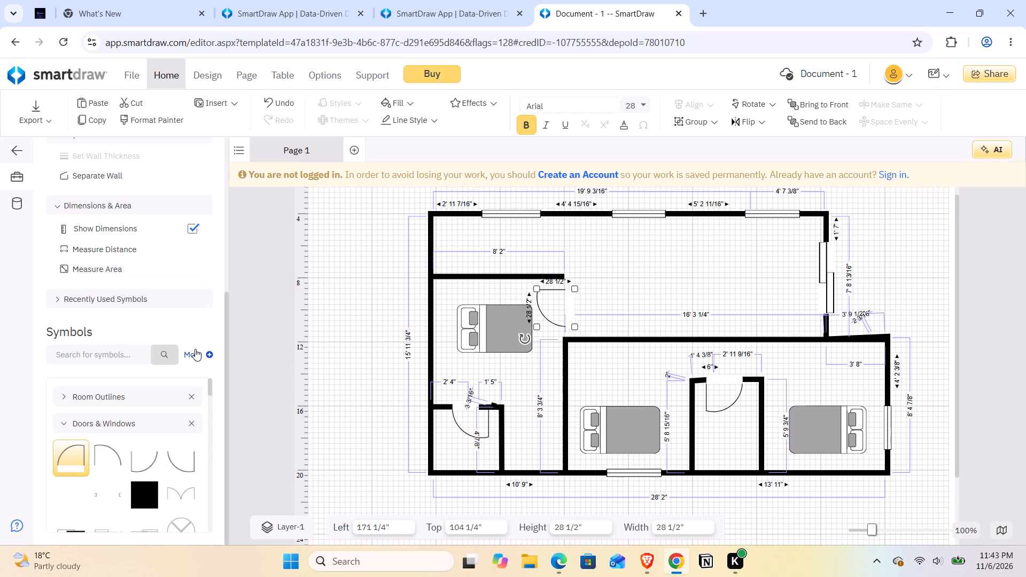
Add a 28" swing door rotated 270° in the gap between the long wall and the left partition's stub, opening into the middle bedroom.
{"action": "left_click", "coordinate": [146, 457]}
{"action": "left_click_drag", "start_coordinate": [146, 457], "coordinate": [360, 407]}
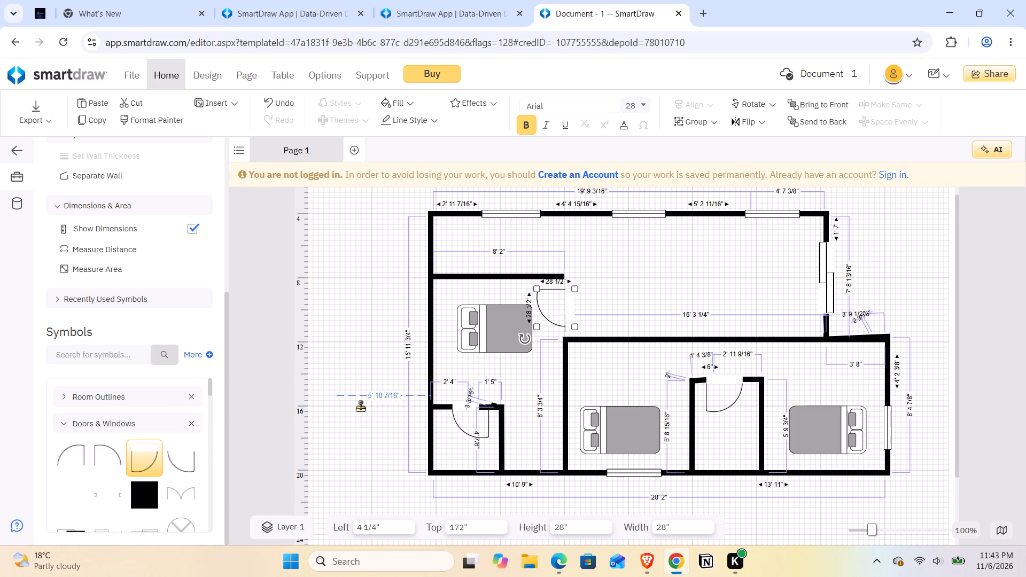
{"action": "left_click_drag", "start_coordinate": [360, 407], "coordinate": [683, 366]}
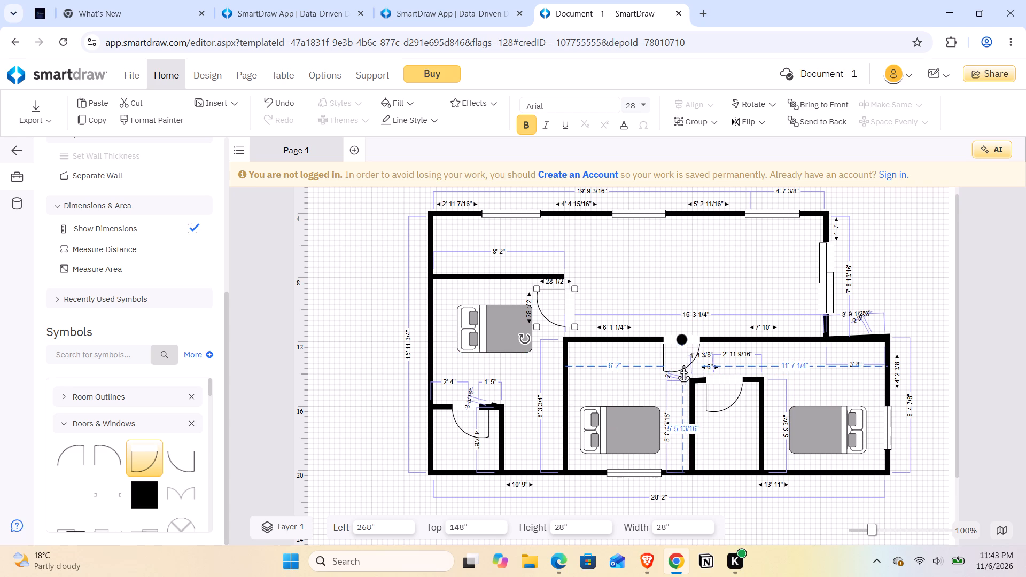
{"action": "left_click_drag", "start_coordinate": [683, 366], "coordinate": [674, 373]}
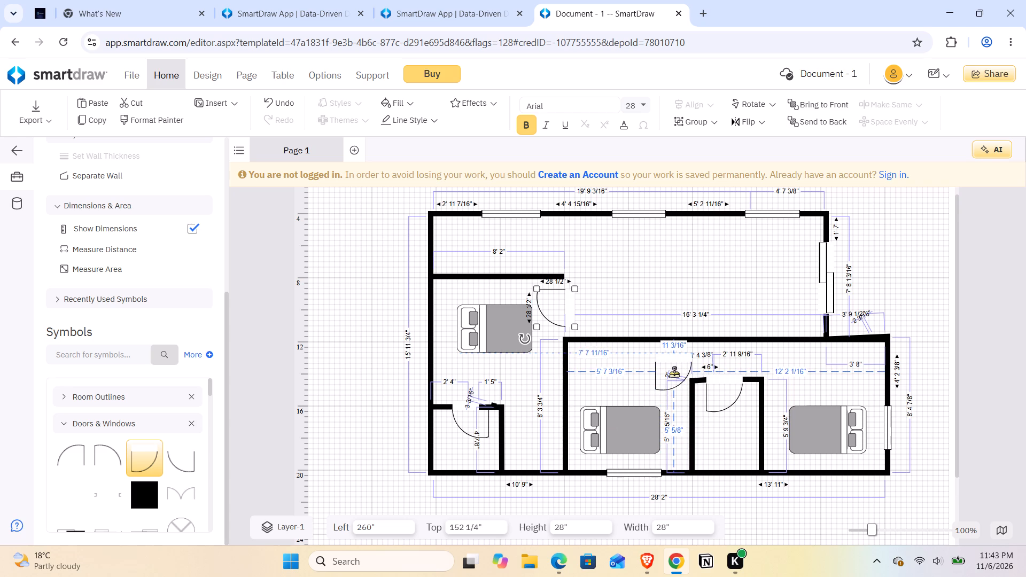
{"action": "left_click_drag", "start_coordinate": [674, 373], "coordinate": [672, 372]}
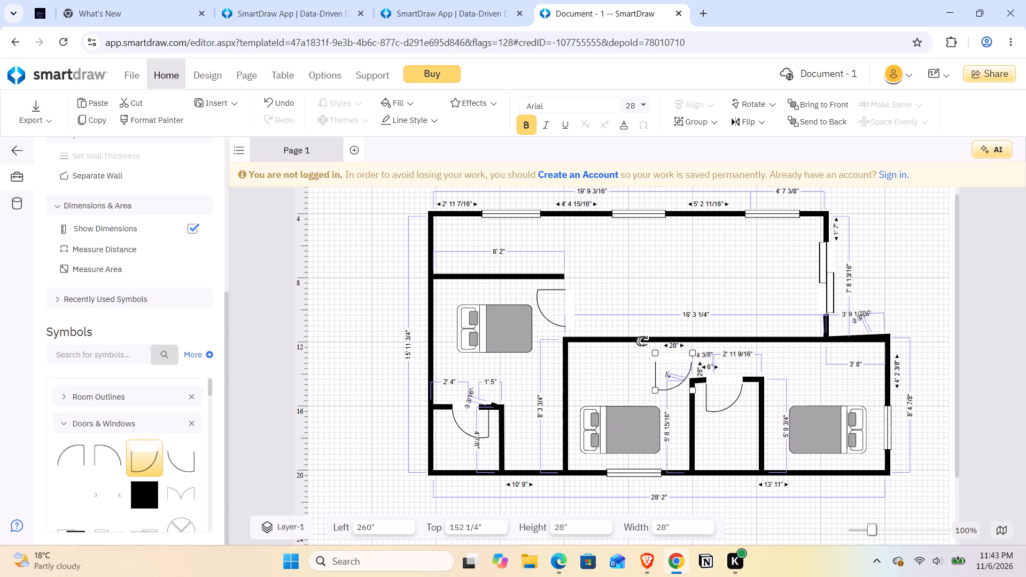
{"action": "left_click_drag", "start_coordinate": [641, 341], "coordinate": [670, 379]}
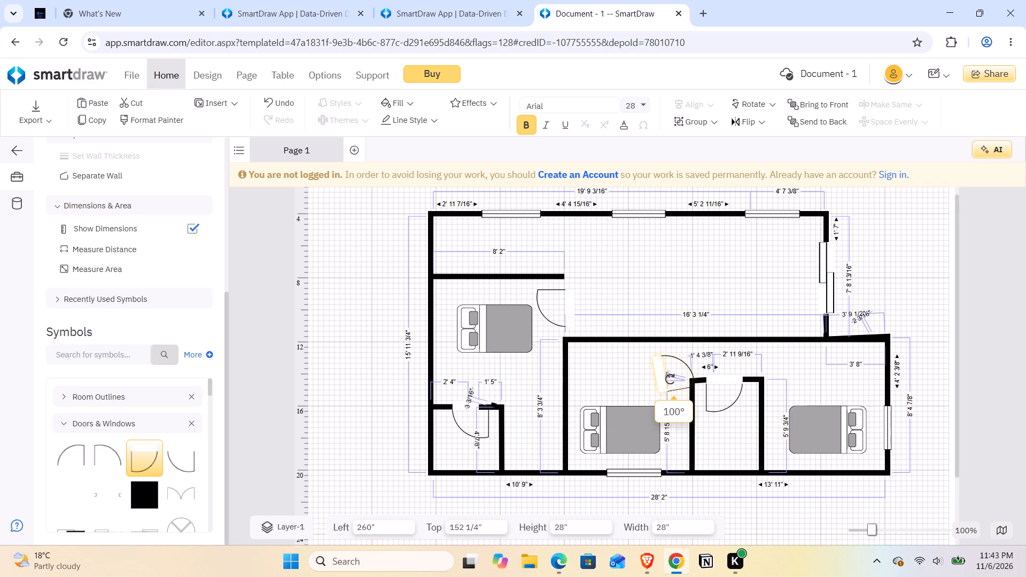
{"action": "left_click_drag", "start_coordinate": [670, 379], "coordinate": [672, 375]}
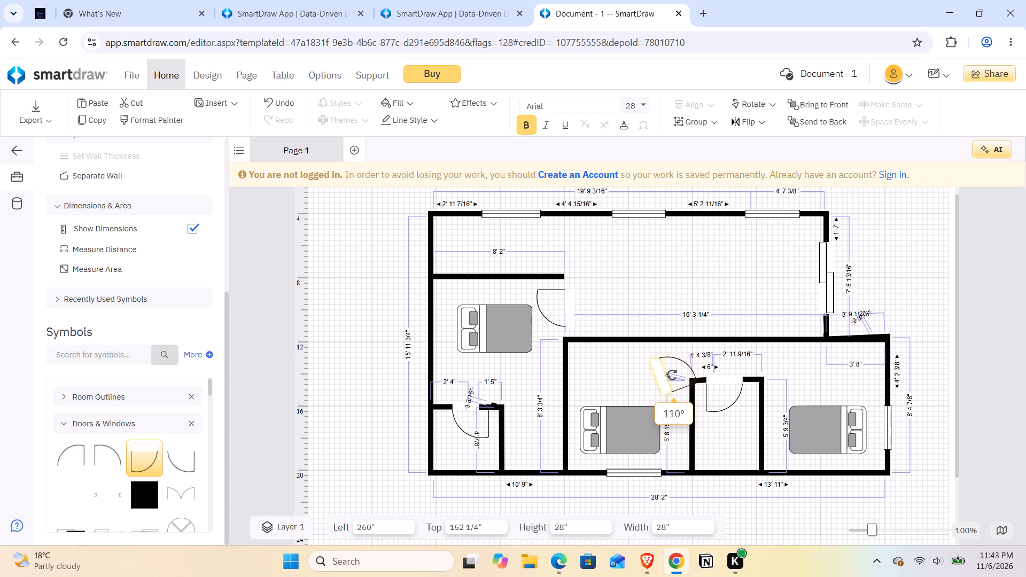
{"action": "left_click_drag", "start_coordinate": [672, 375], "coordinate": [685, 357]}
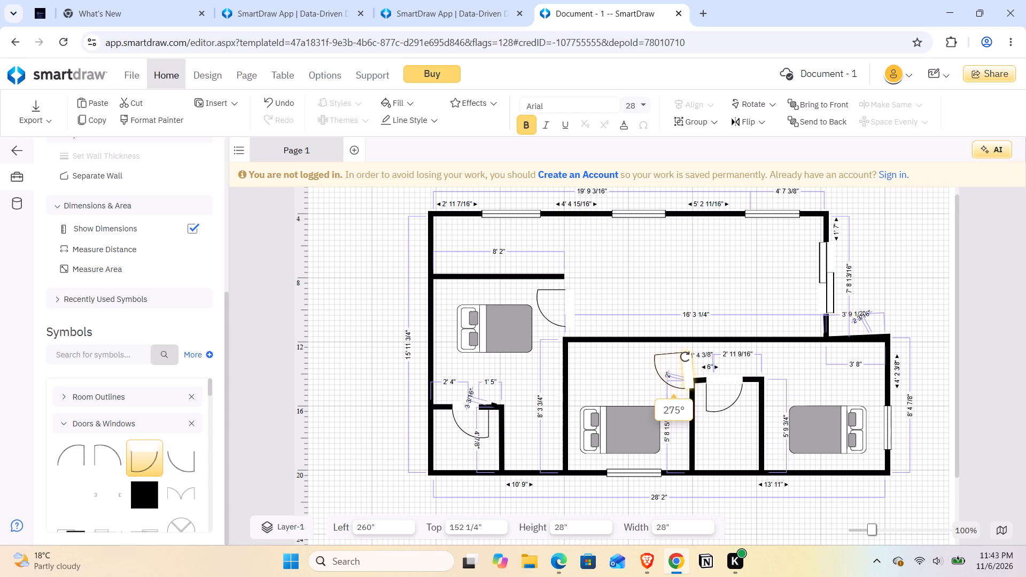
{"action": "left_click_drag", "start_coordinate": [685, 357], "coordinate": [687, 357]}
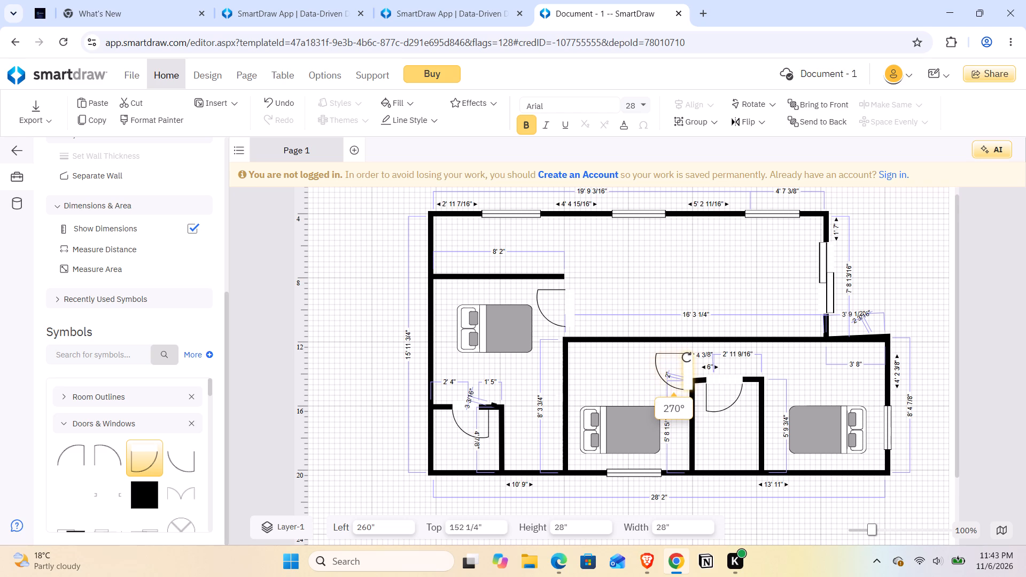
{"action": "left_click_drag", "start_coordinate": [687, 357], "coordinate": [687, 358]}
{"action": "left_click", "coordinate": [672, 357]}
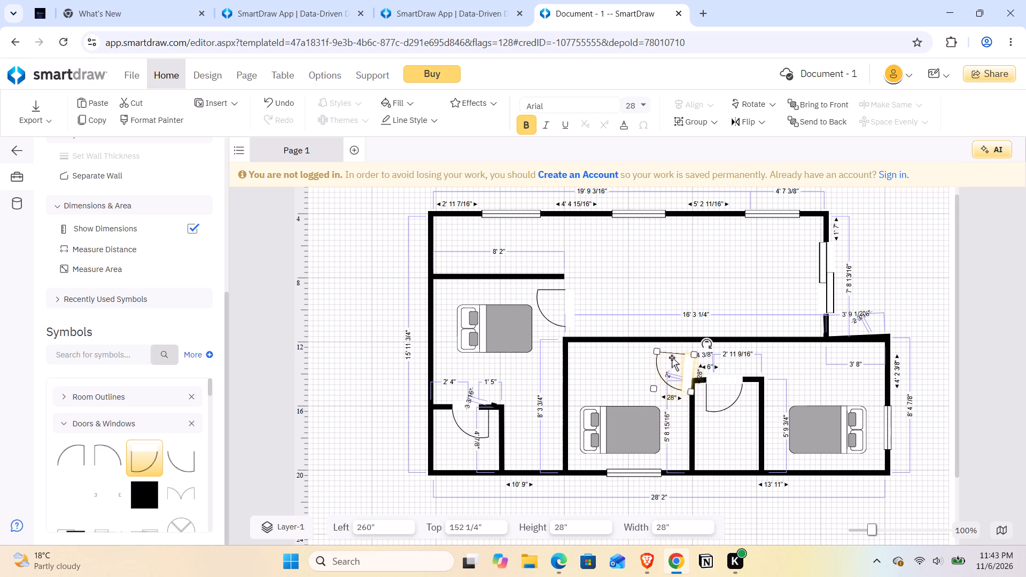
{"action": "left_click_drag", "start_coordinate": [672, 357], "coordinate": [669, 350]}
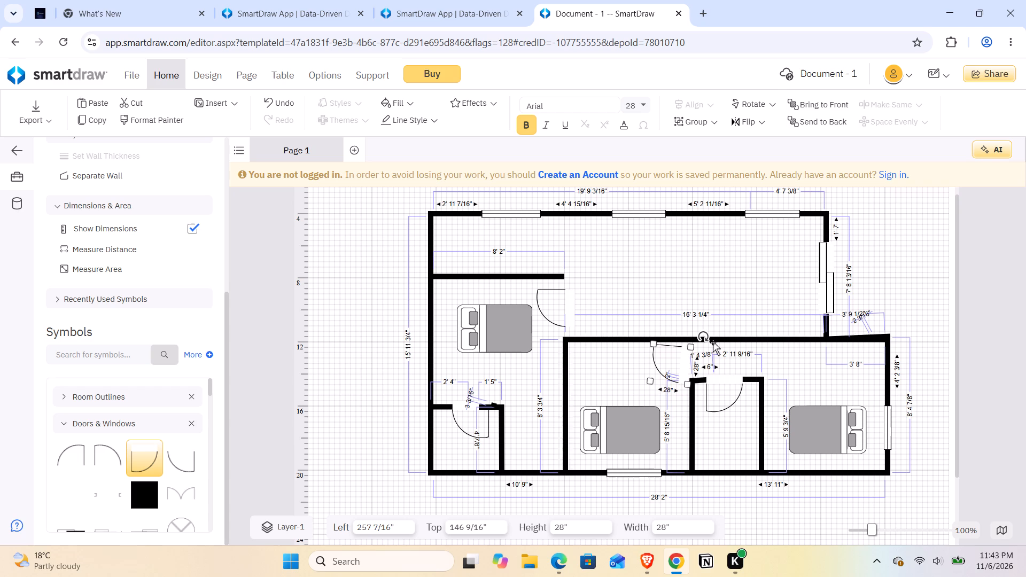
{"action": "left_click_drag", "start_coordinate": [703, 339], "coordinate": [701, 333]}
{"action": "left_click_drag", "start_coordinate": [667, 356], "coordinate": [677, 352]}
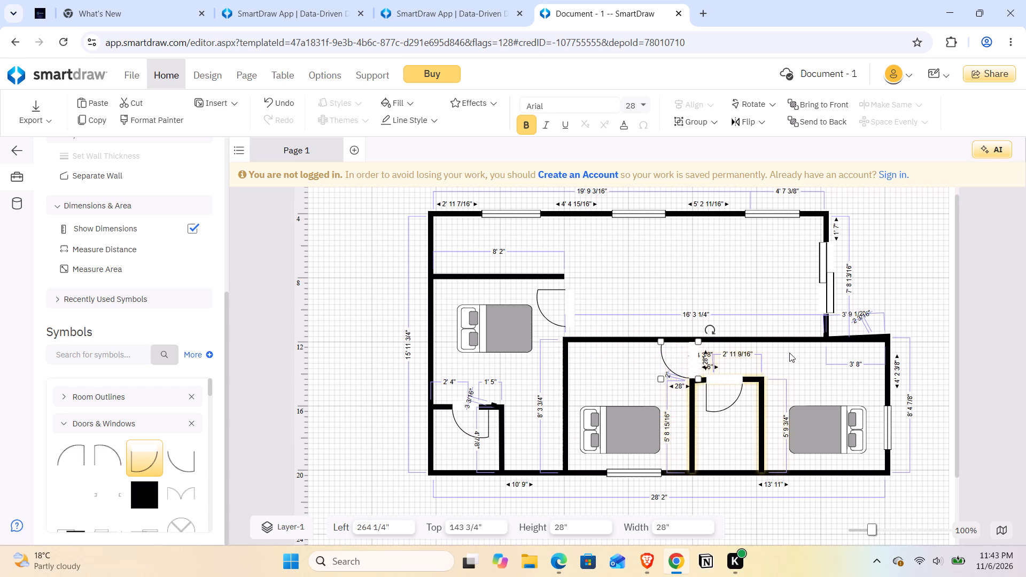
Add a mirrored 28" swing door in the gap above the right partition, rotated to open into the right-hand bedroom.
{"action": "left_click", "coordinate": [111, 459]}
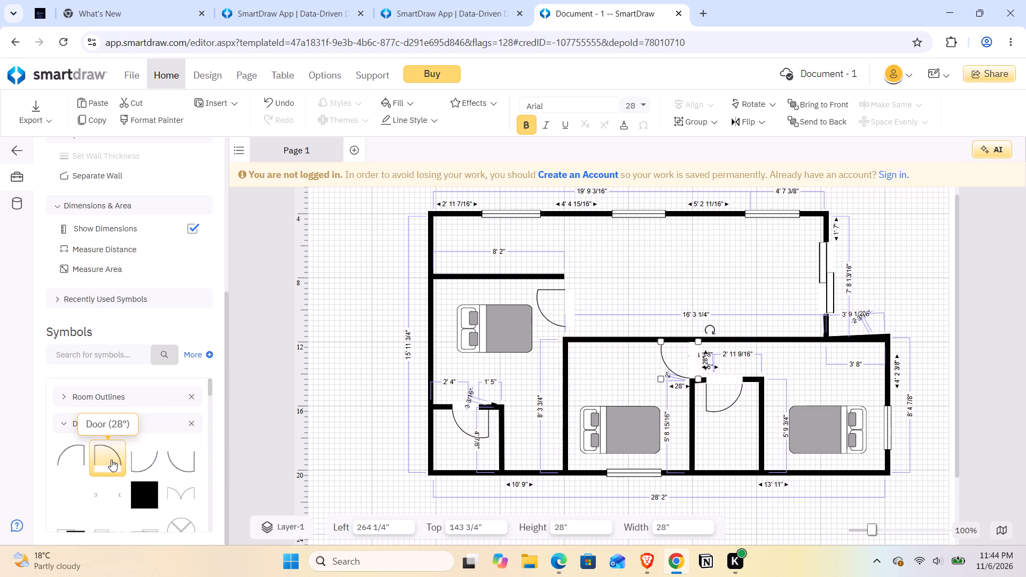
{"action": "left_click_drag", "start_coordinate": [111, 459], "coordinate": [219, 427]}
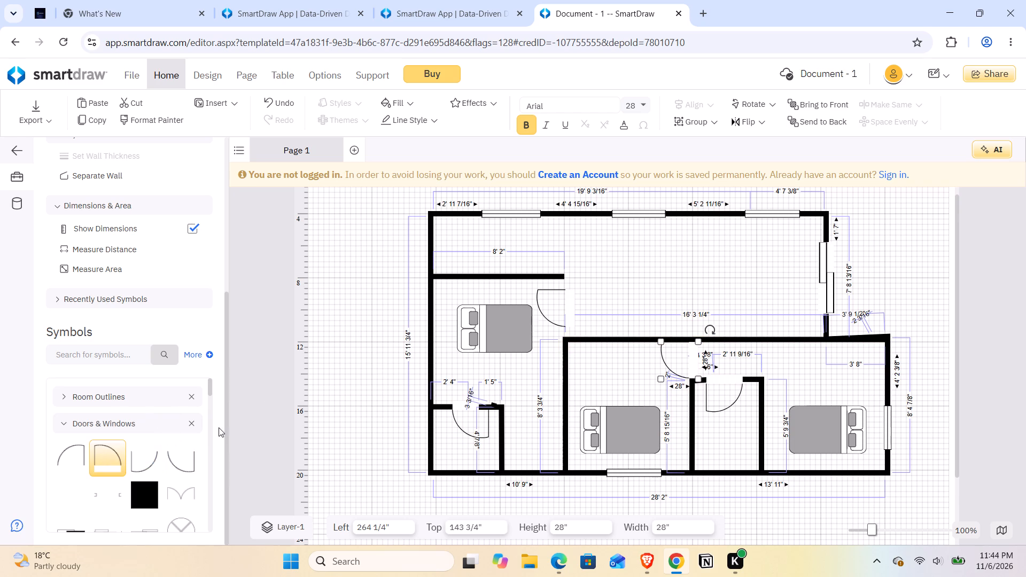
{"action": "left_click_drag", "start_coordinate": [219, 427], "coordinate": [772, 364]}
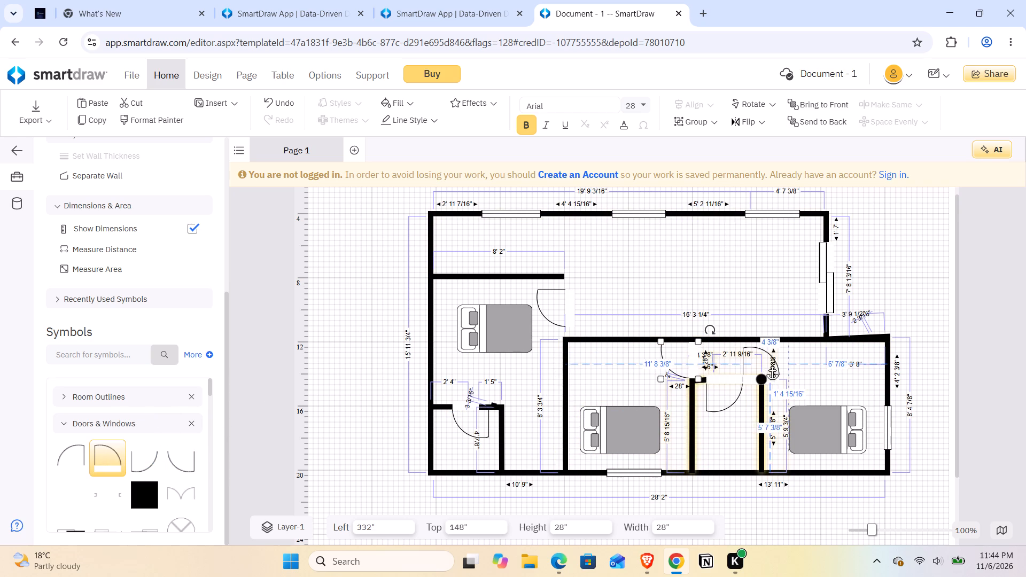
{"action": "left_click_drag", "start_coordinate": [772, 364], "coordinate": [780, 363]}
{"action": "left_click_drag", "start_coordinate": [751, 332], "coordinate": [829, 321]}
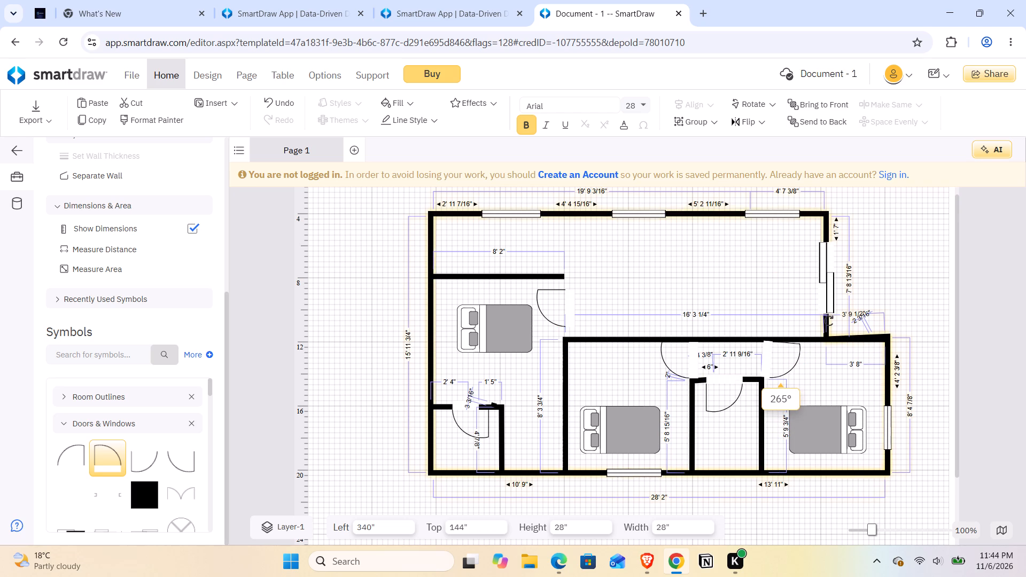
{"action": "left_click_drag", "start_coordinate": [829, 321], "coordinate": [822, 321]}
{"action": "left_click_drag", "start_coordinate": [785, 360], "coordinate": [777, 361]}
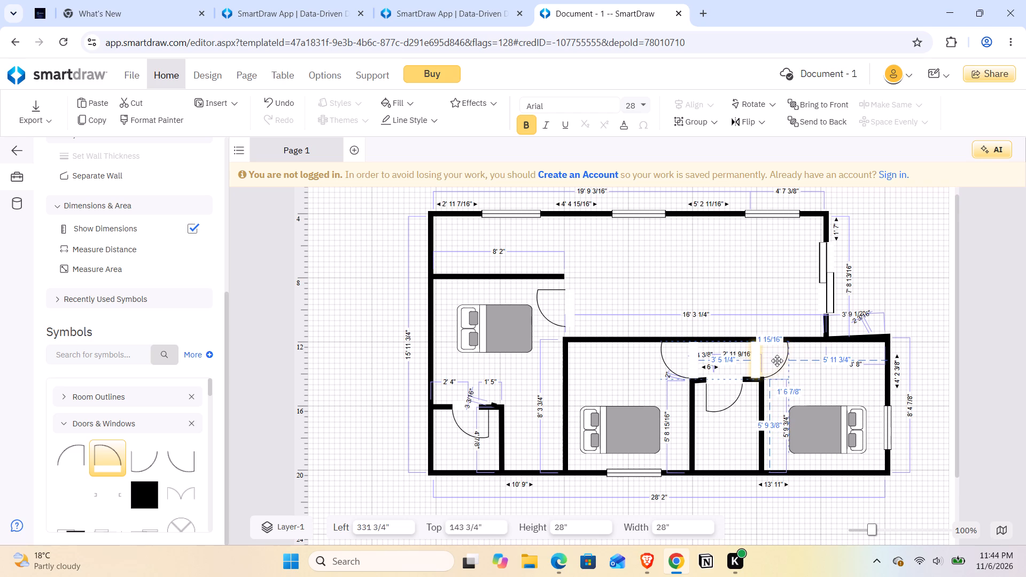
{"action": "left_click_drag", "start_coordinate": [777, 361], "coordinate": [780, 362]}
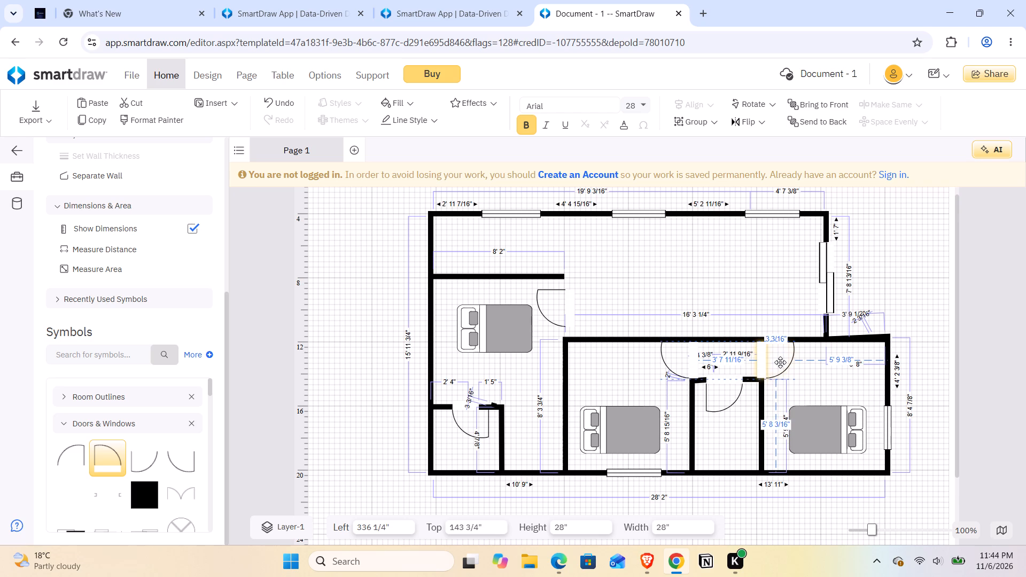
{"action": "left_click_drag", "start_coordinate": [780, 362], "coordinate": [780, 362]}
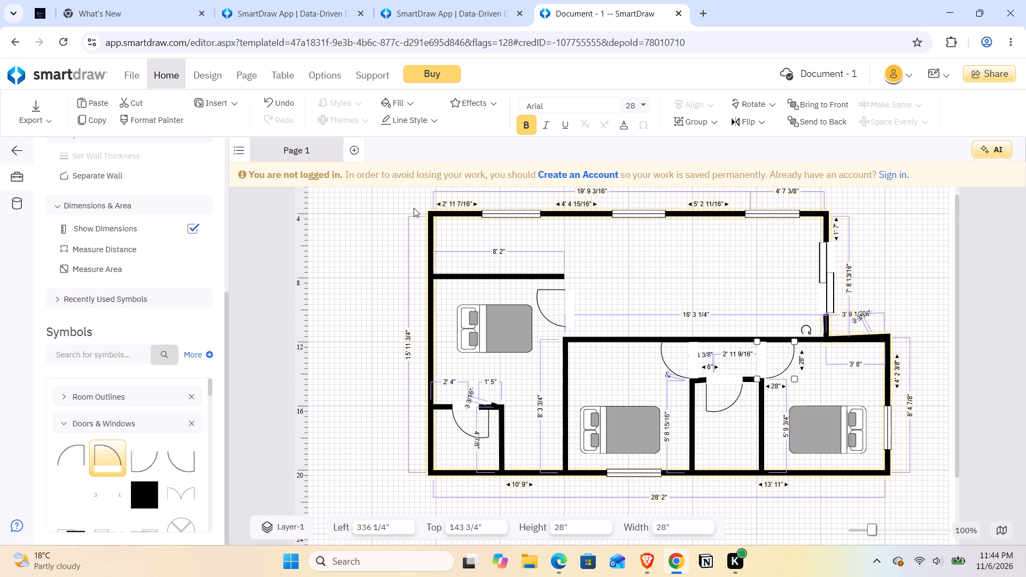
Draw a short wall stub about 6 5/16" long down from the end of the 8' 2" wall toward the door.
{"action": "scroll", "coordinate": [111, 293], "scroll_direction": "up", "scroll_amount": 3}
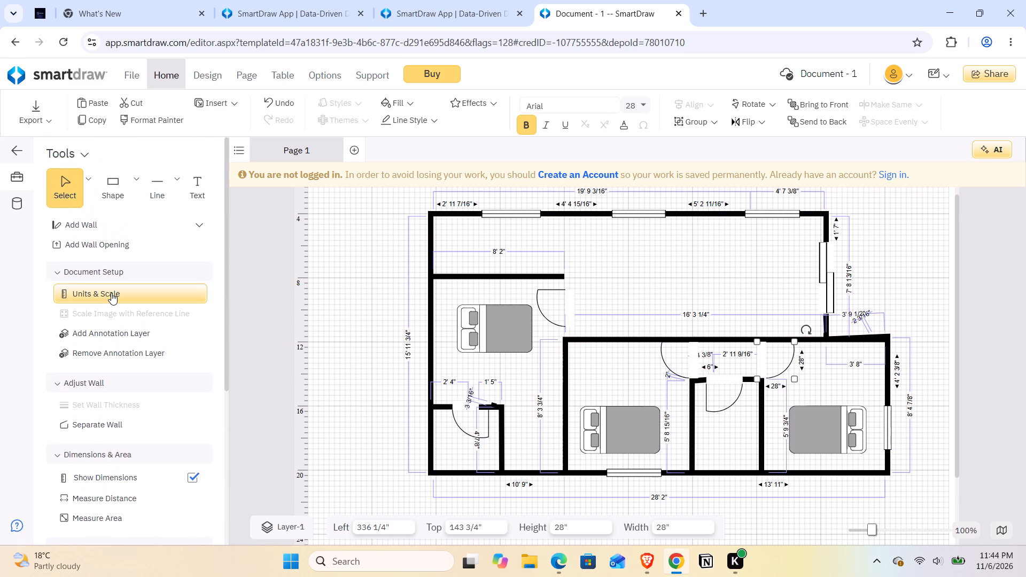
{"action": "left_click", "coordinate": [122, 225]}
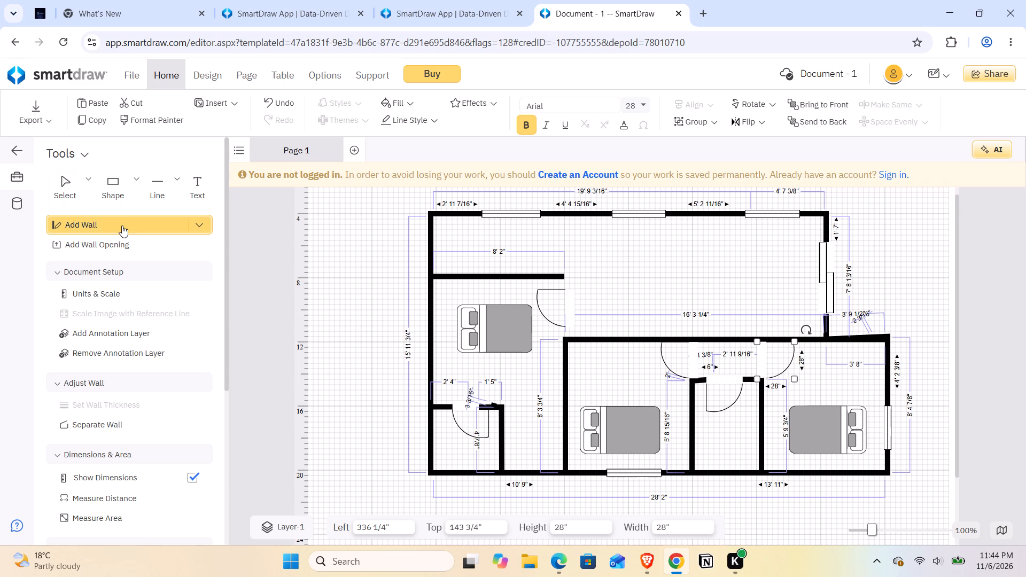
{"action": "left_click", "coordinate": [561, 278]}
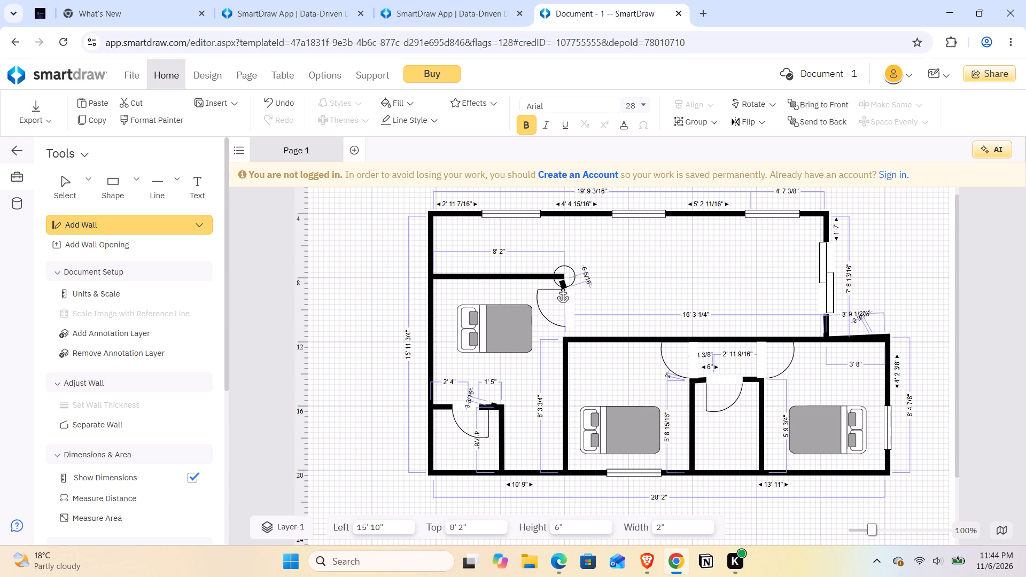
{"action": "left_click", "coordinate": [563, 286]}
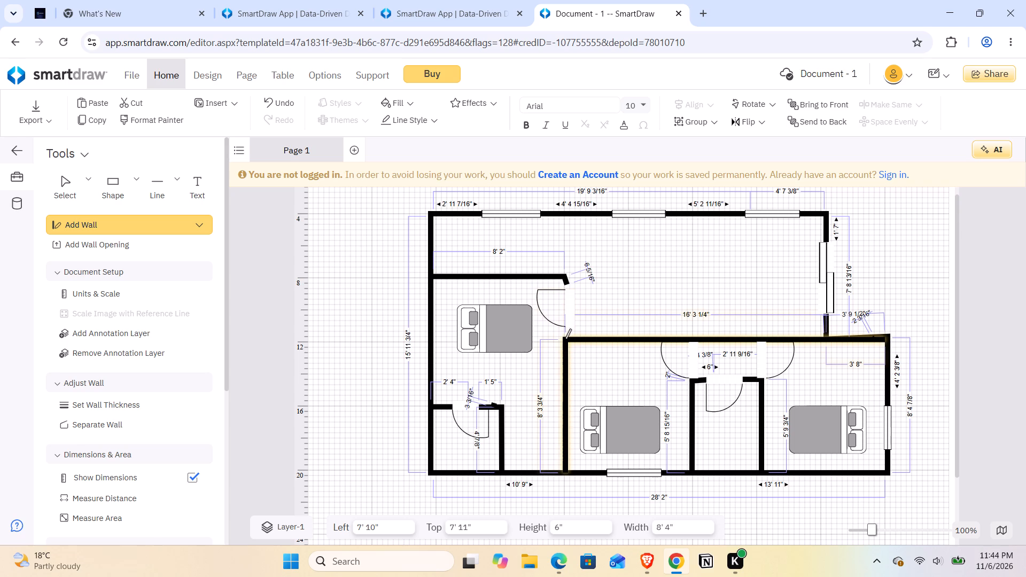
Draw a wall stub about 10 3/16" long up from the middle bedroom's corner to the lower edge of the door.
{"action": "left_click_drag", "start_coordinate": [565, 339], "coordinate": [565, 330]}
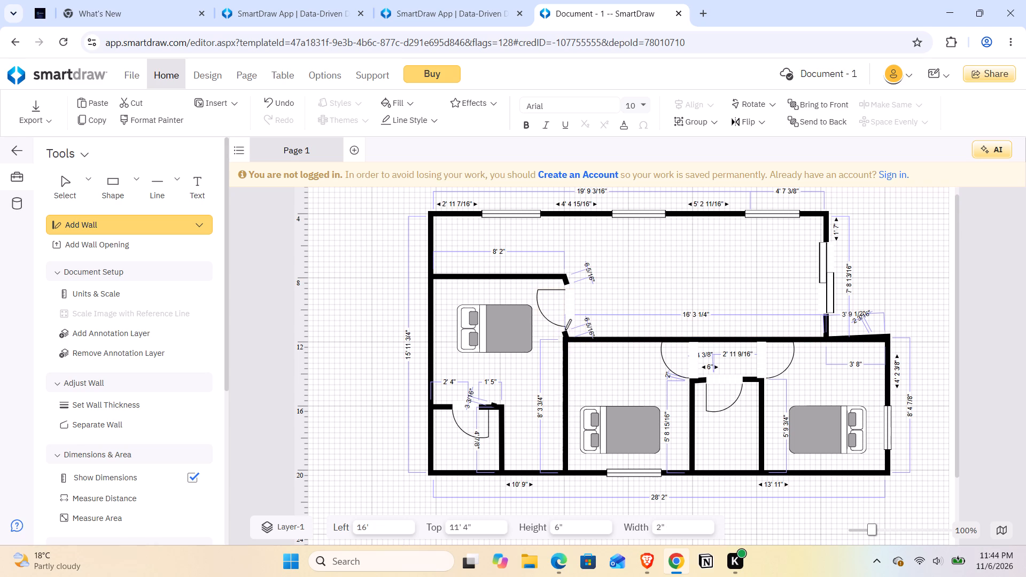
{"action": "left_click_drag", "start_coordinate": [565, 330], "coordinate": [565, 327]}
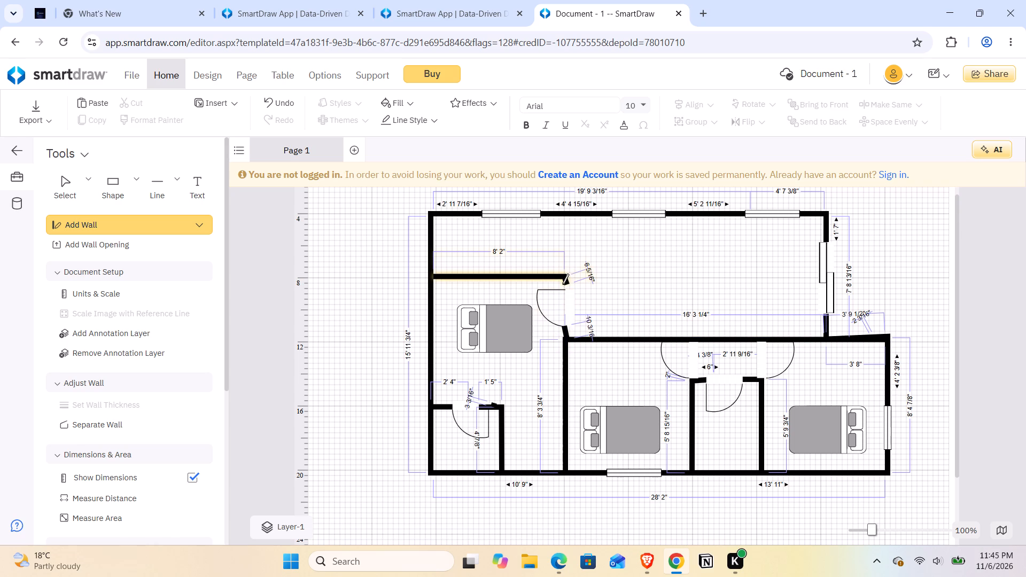
Place a wall opening at the upper end of the stub above the middle bedroom's corner.
{"action": "left_click", "coordinate": [562, 284]}
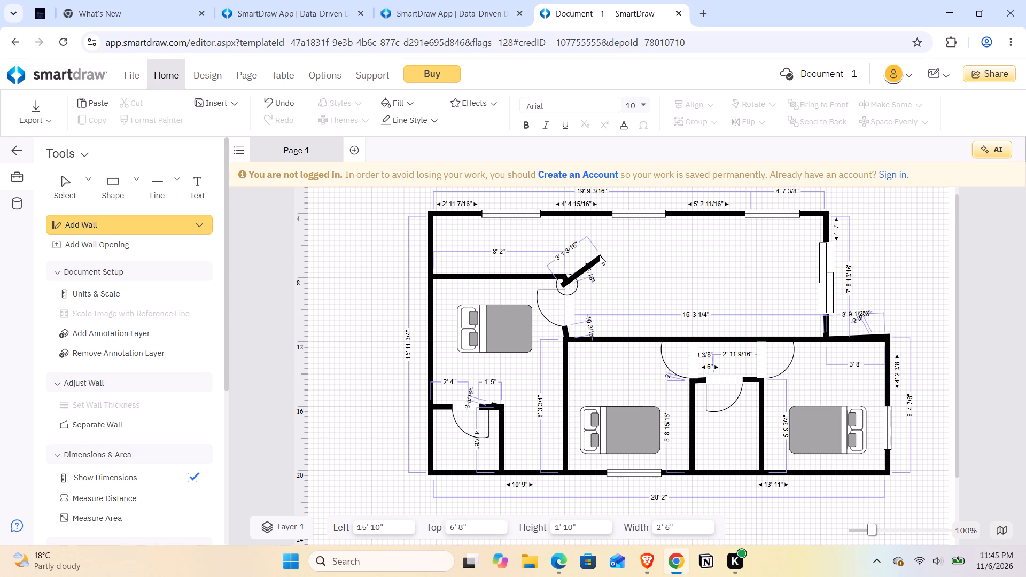
{"action": "left_click", "coordinate": [124, 243]}
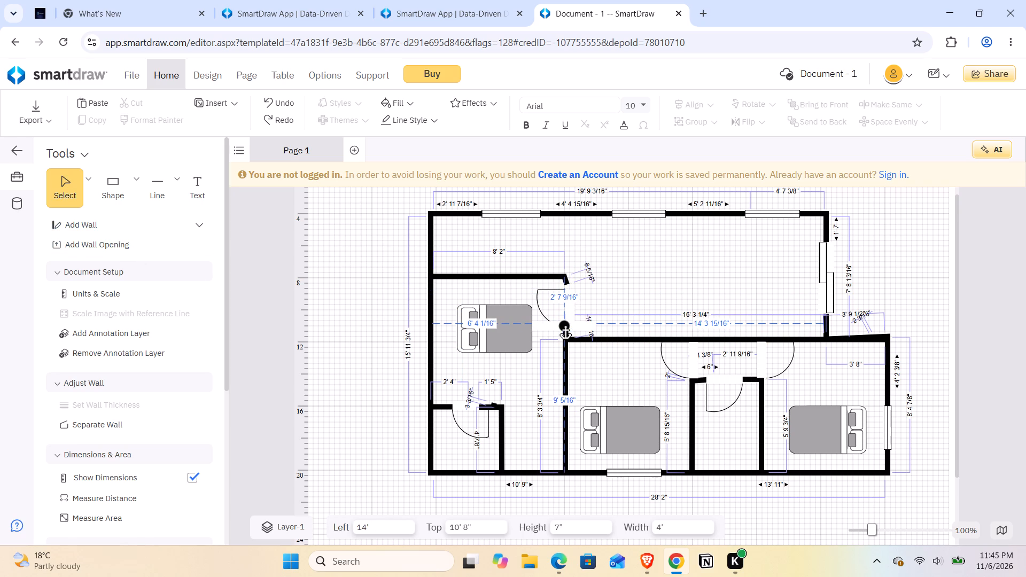
{"action": "left_click", "coordinate": [565, 323]}
{"action": "double_click", "coordinate": [565, 323]}
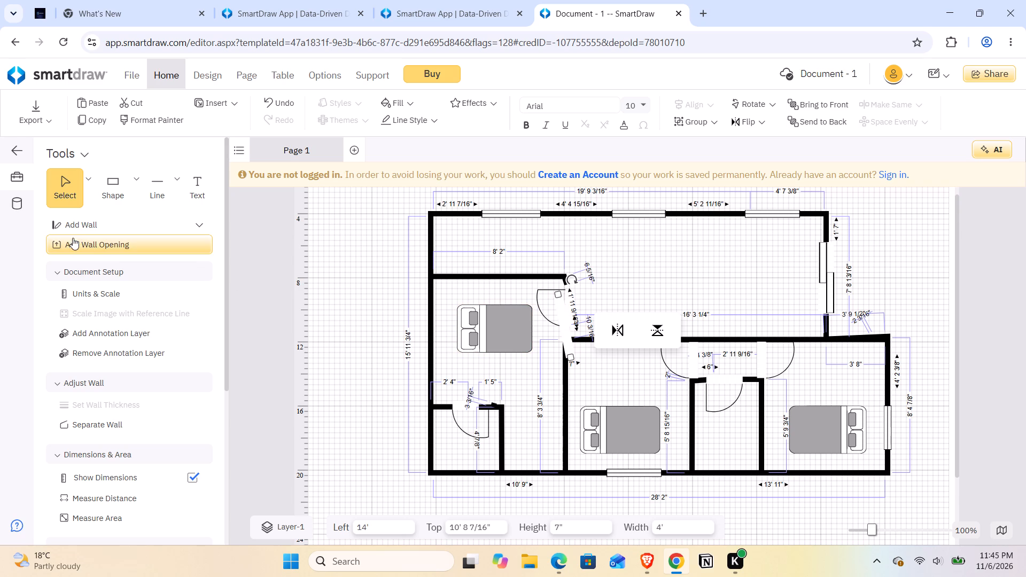
Add another 28" swing door to the drawing, outside the left exterior wall.
{"action": "scroll", "coordinate": [113, 475], "scroll_direction": "down", "scroll_amount": 2}
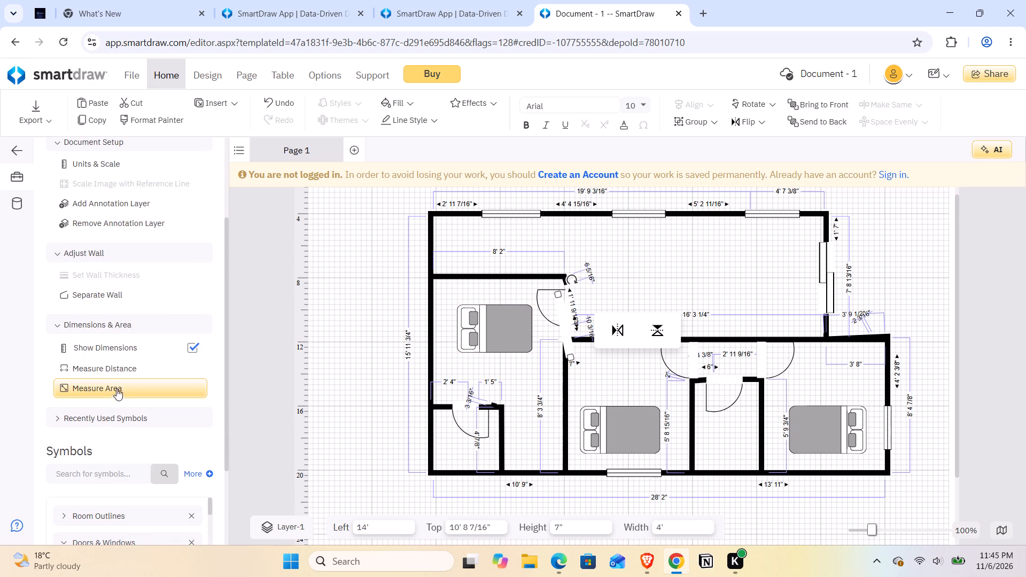
{"action": "scroll", "coordinate": [128, 453], "scroll_direction": "down", "scroll_amount": 1}
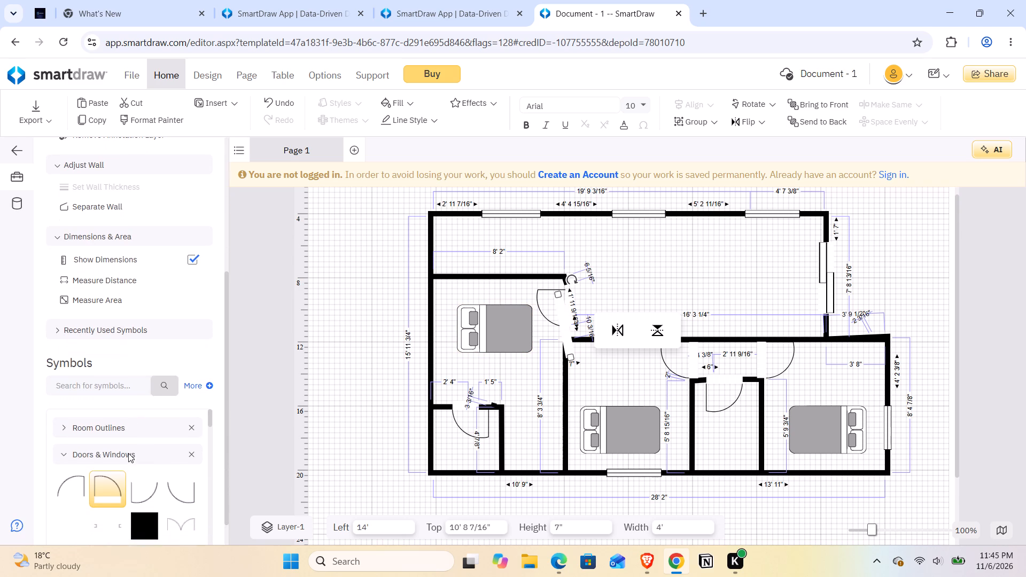
{"action": "scroll", "coordinate": [128, 453], "scroll_direction": "down", "scroll_amount": 1}
{"action": "double_click", "coordinate": [141, 427]}
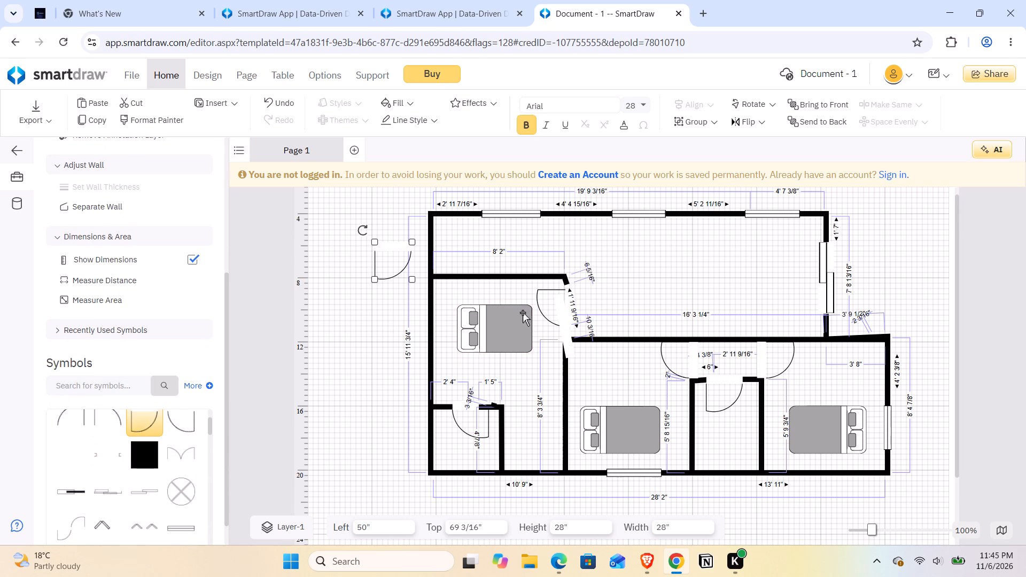
{"action": "left_click", "coordinate": [636, 293]}
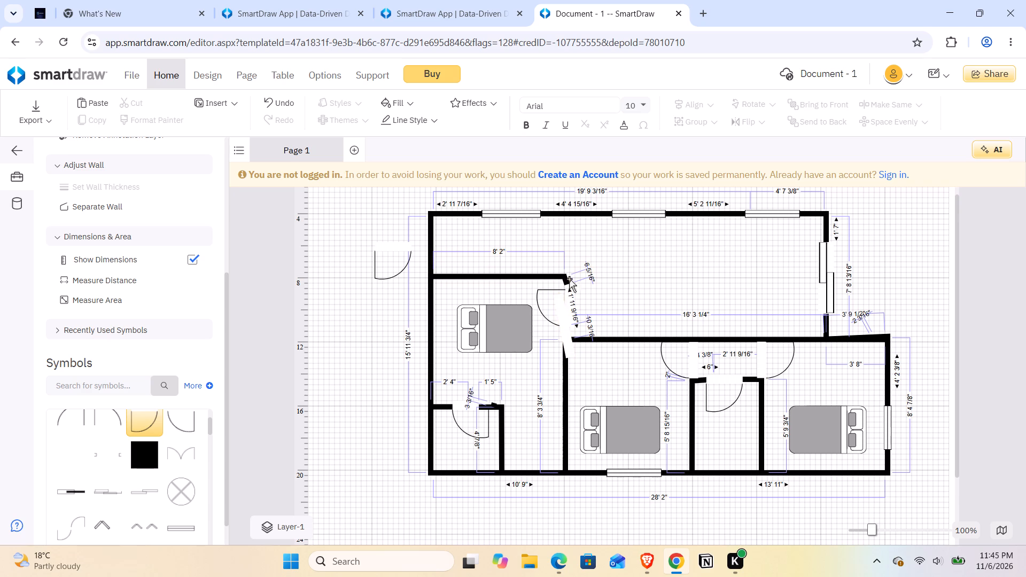
Straighten the stub below the end of the 8' 2" wall to vertical and lengthen it to about 9 1/16".
{"action": "left_click", "coordinate": [564, 281]}
{"action": "left_click", "coordinate": [564, 281]}
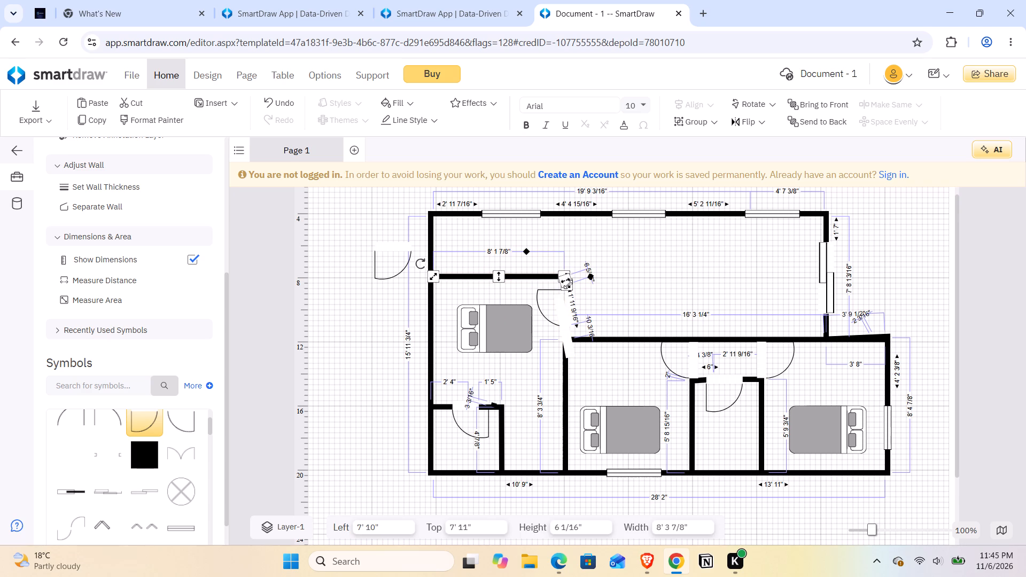
{"action": "left_click", "coordinate": [569, 286]}
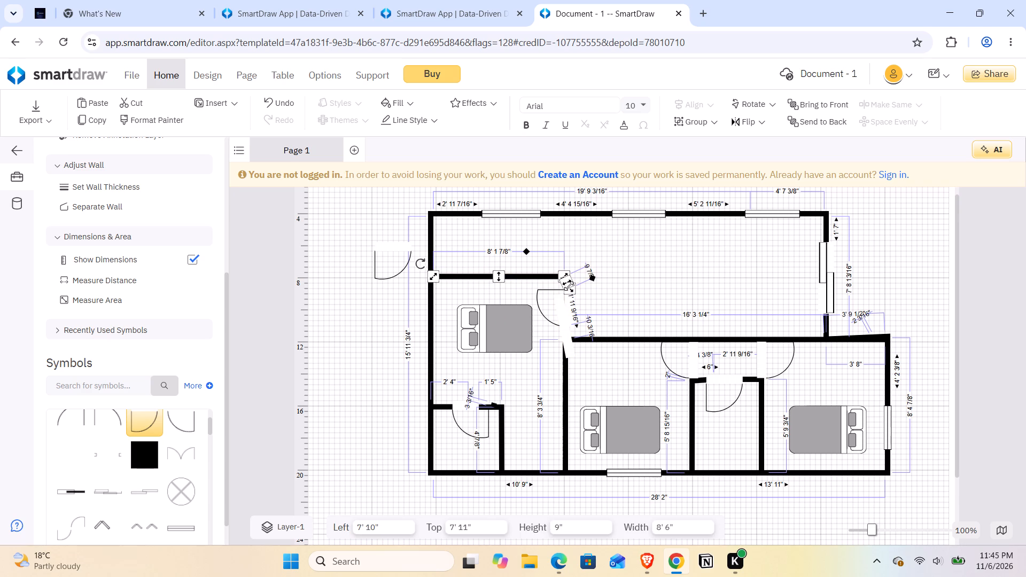
{"action": "left_click", "coordinate": [569, 286]}
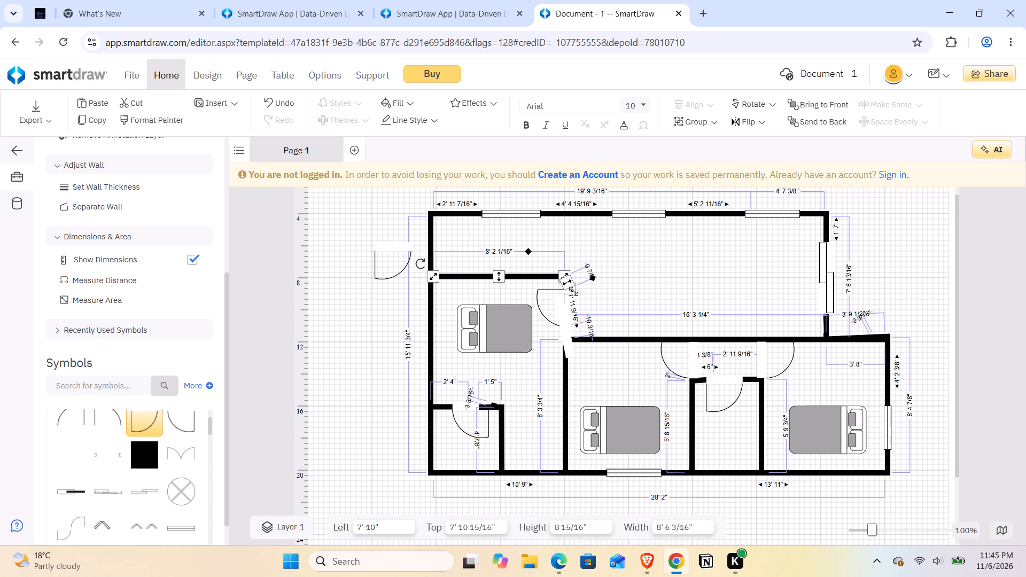
{"action": "left_click_drag", "start_coordinate": [573, 291], "coordinate": [567, 289]}
{"action": "left_click", "coordinate": [620, 304]}
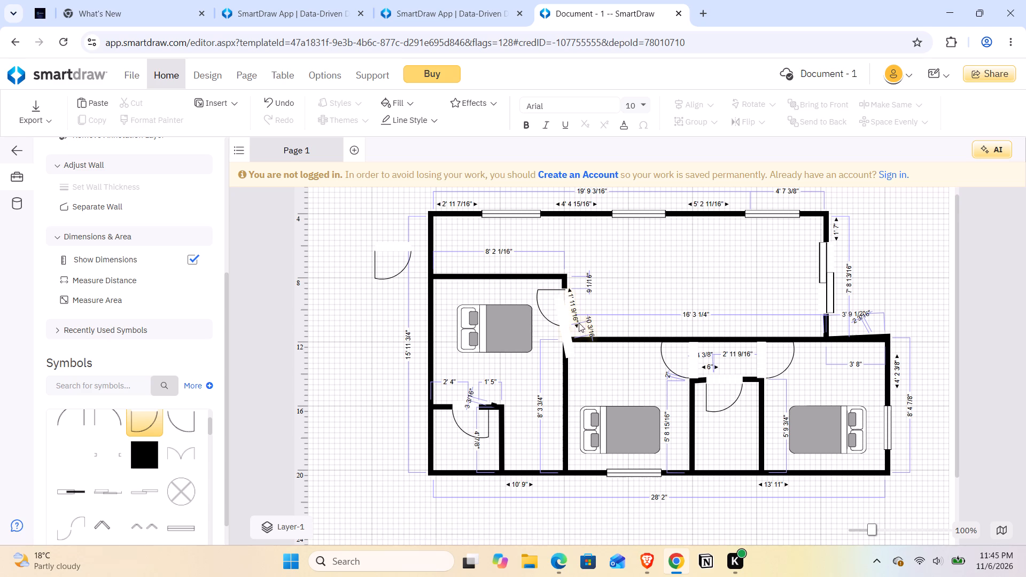
Cut the wall opening between the bedroom door and the stub above the middle bedroom's corner.
{"action": "double_click", "coordinate": [565, 320]}
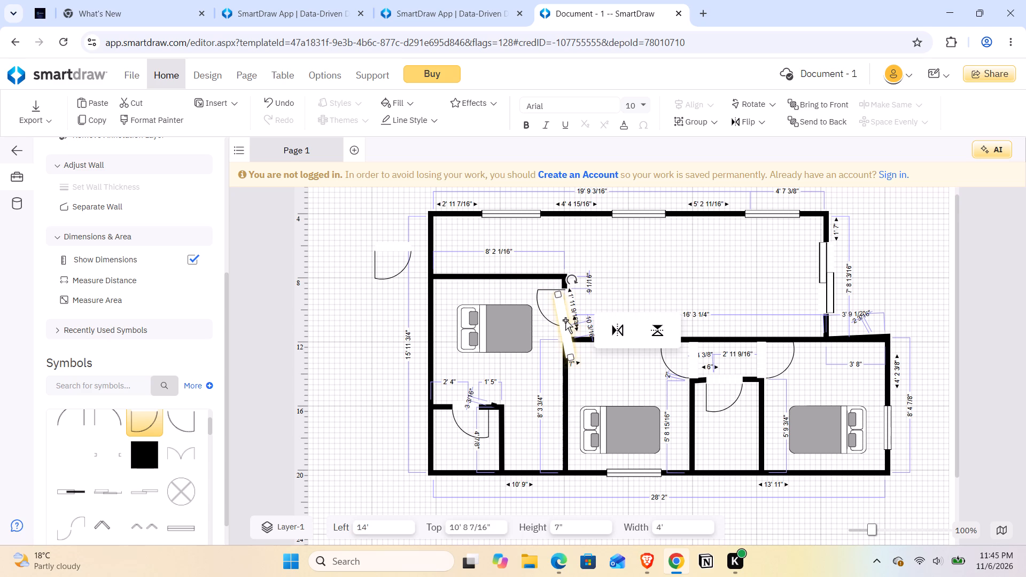
{"action": "left_click", "coordinate": [129, 106]}
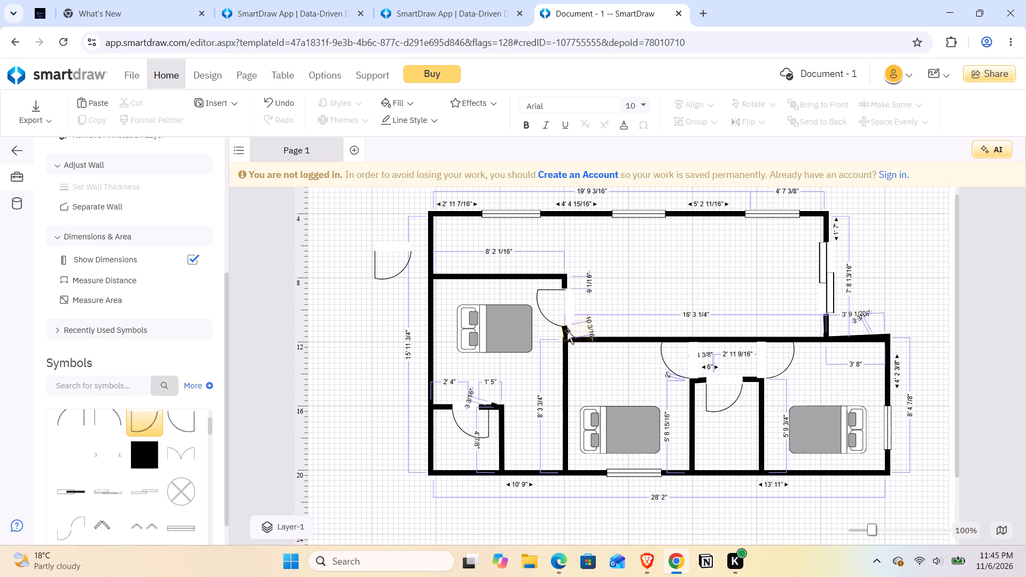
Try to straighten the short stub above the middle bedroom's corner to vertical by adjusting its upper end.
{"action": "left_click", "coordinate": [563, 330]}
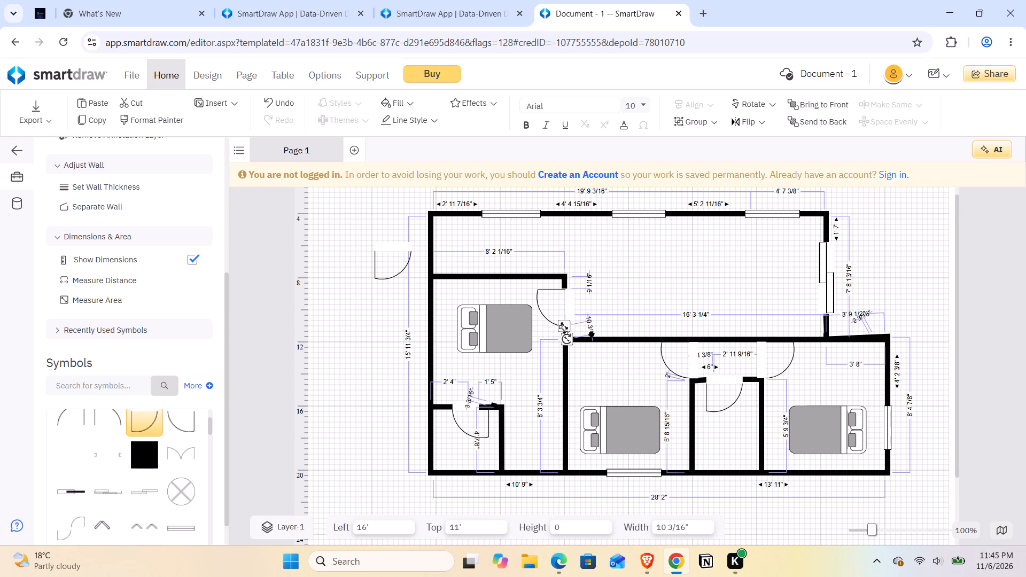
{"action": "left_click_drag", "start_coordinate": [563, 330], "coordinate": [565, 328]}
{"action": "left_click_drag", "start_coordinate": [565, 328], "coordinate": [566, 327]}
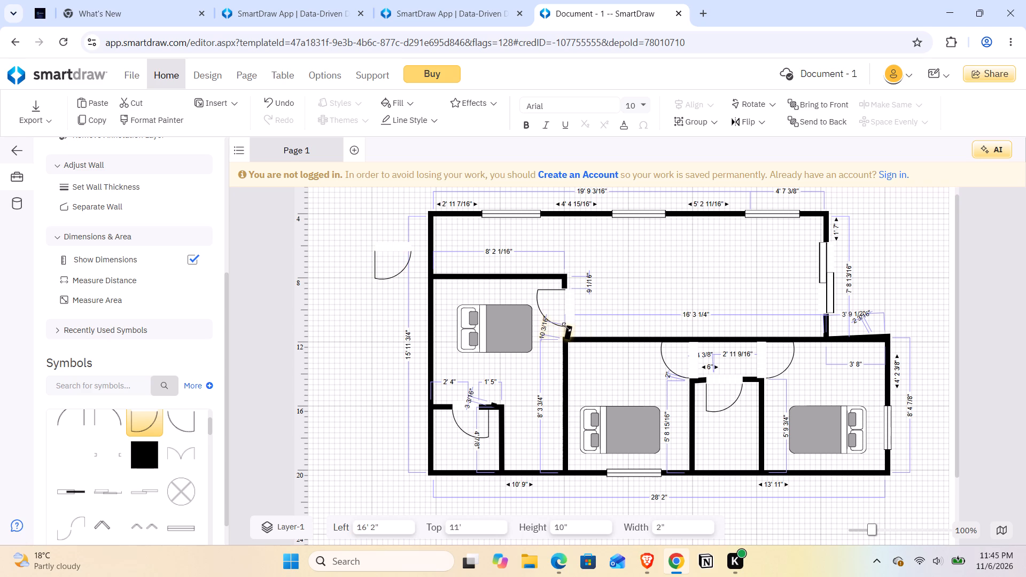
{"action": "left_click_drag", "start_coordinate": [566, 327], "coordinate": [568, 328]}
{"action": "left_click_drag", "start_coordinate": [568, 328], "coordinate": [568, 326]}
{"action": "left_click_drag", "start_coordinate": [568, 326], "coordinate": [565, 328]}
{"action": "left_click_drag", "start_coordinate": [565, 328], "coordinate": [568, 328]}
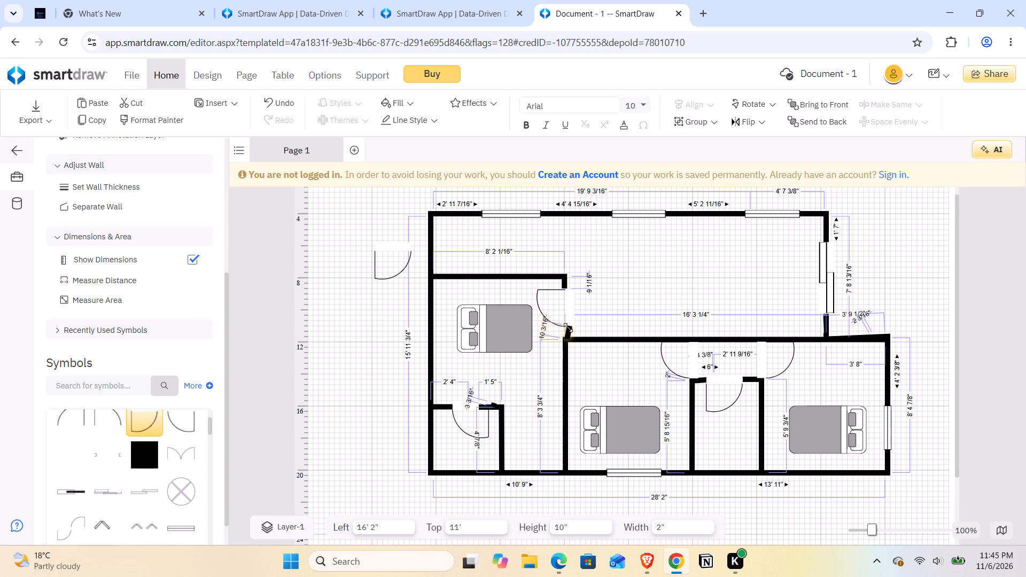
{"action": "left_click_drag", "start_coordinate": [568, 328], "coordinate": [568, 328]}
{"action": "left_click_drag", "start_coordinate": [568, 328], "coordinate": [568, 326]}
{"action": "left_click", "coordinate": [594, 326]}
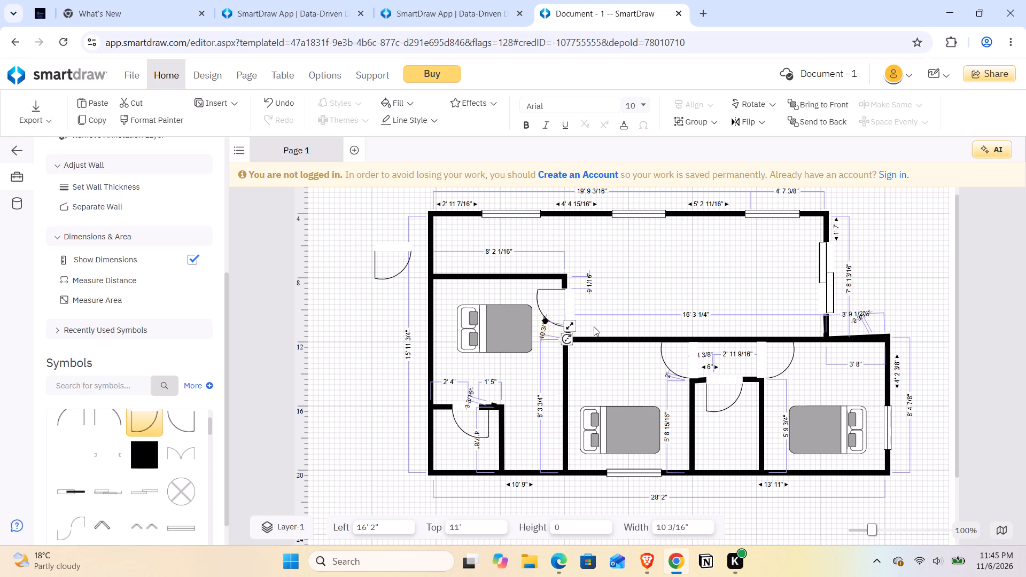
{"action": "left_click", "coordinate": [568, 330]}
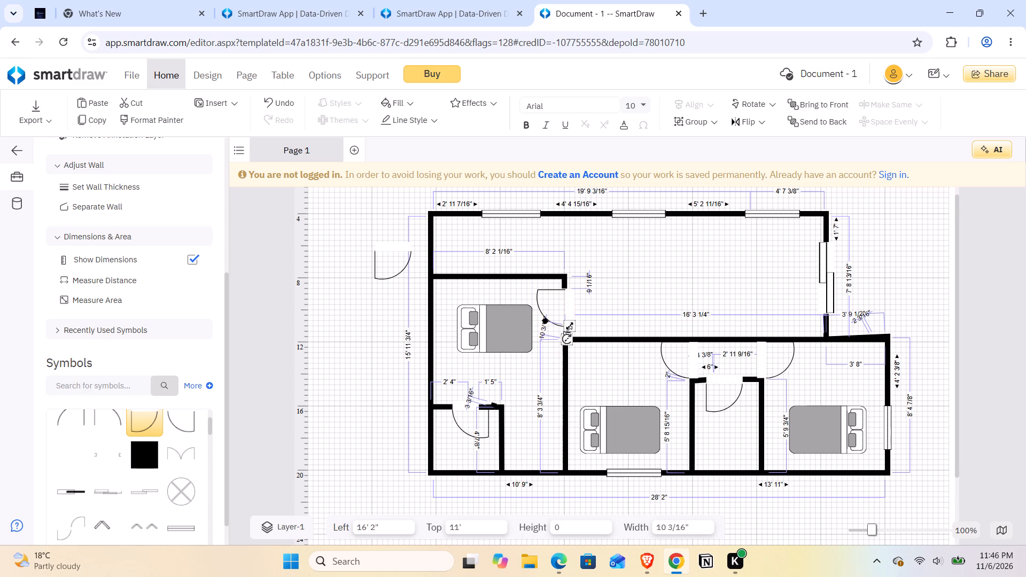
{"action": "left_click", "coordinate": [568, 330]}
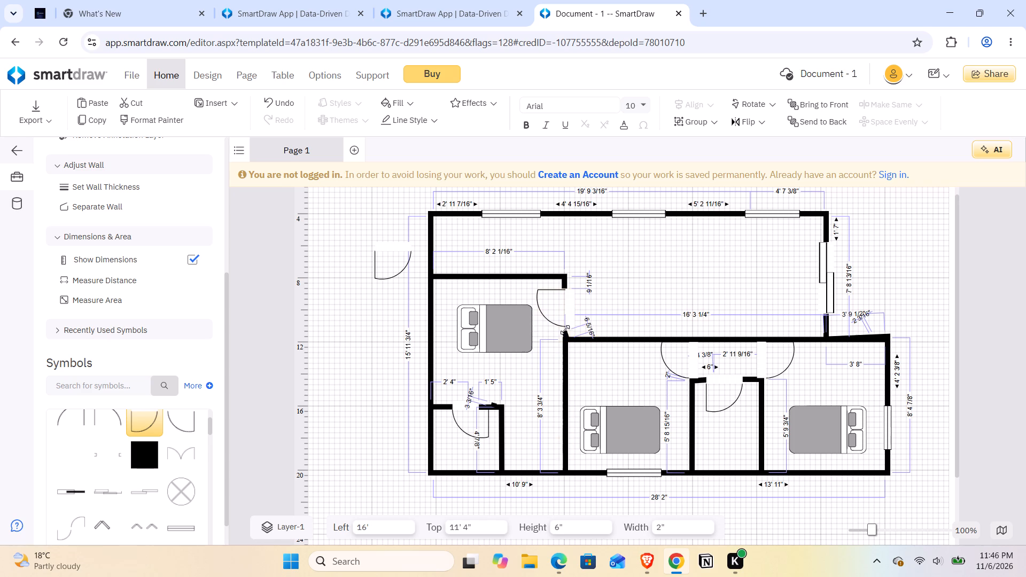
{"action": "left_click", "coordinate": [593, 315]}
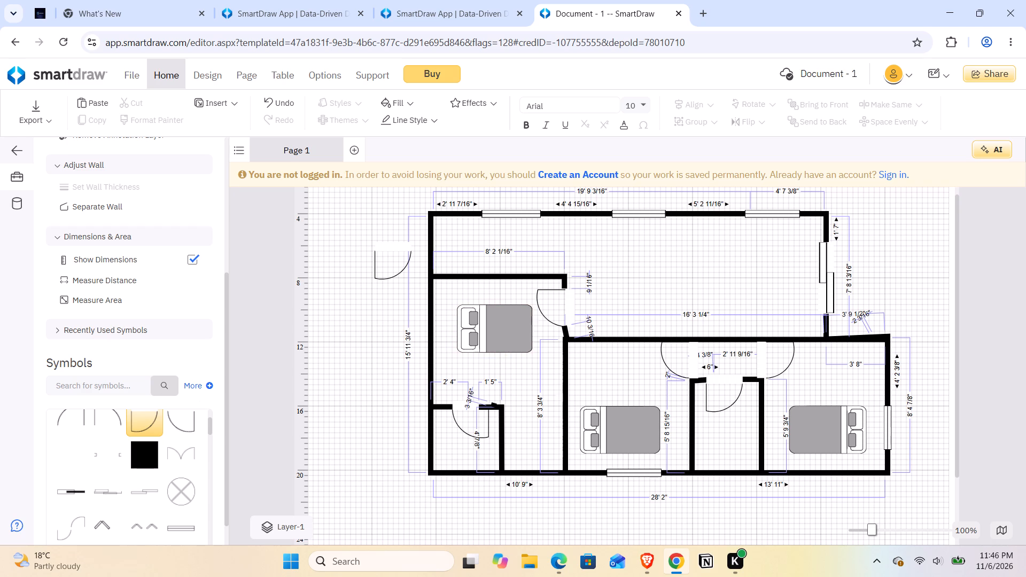
Search the symbol library for "lounge" and look through the Couches & Sofas symbols.
{"action": "left_click", "coordinate": [79, 363]}
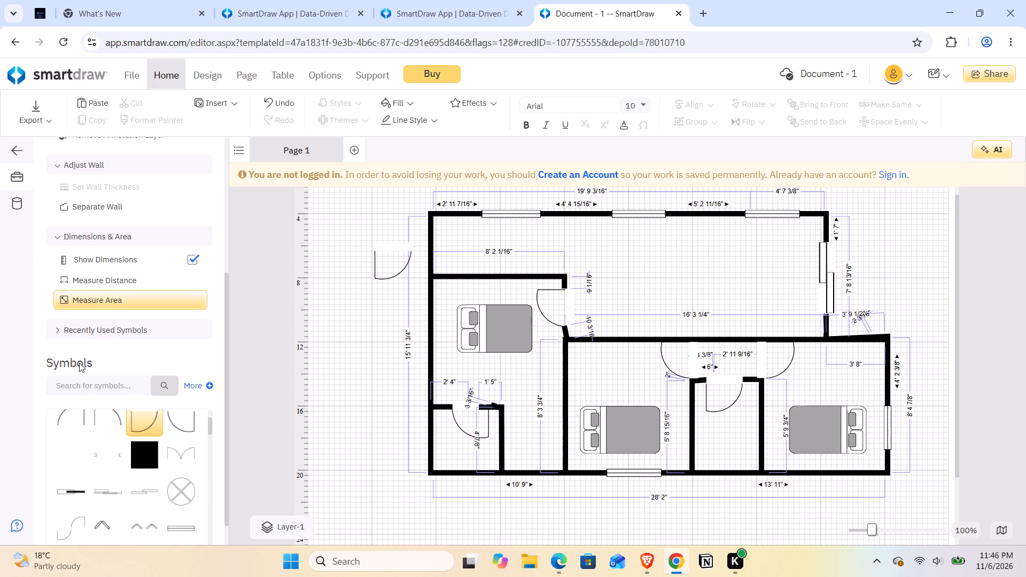
{"action": "left_click", "coordinate": [83, 387]}
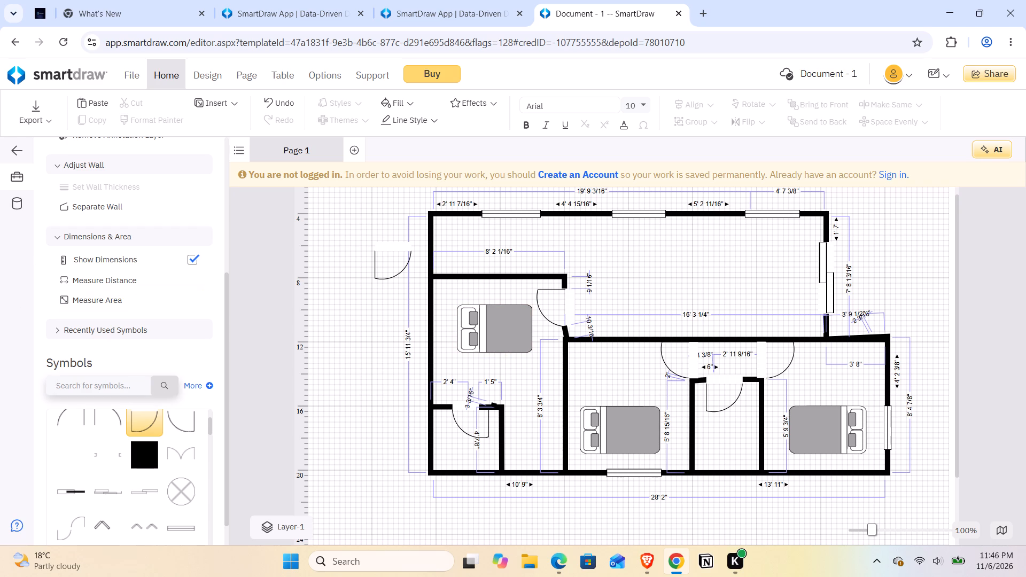
{"action": "type", "text": "lounge"}
{"action": "left_click", "coordinate": [160, 390]}
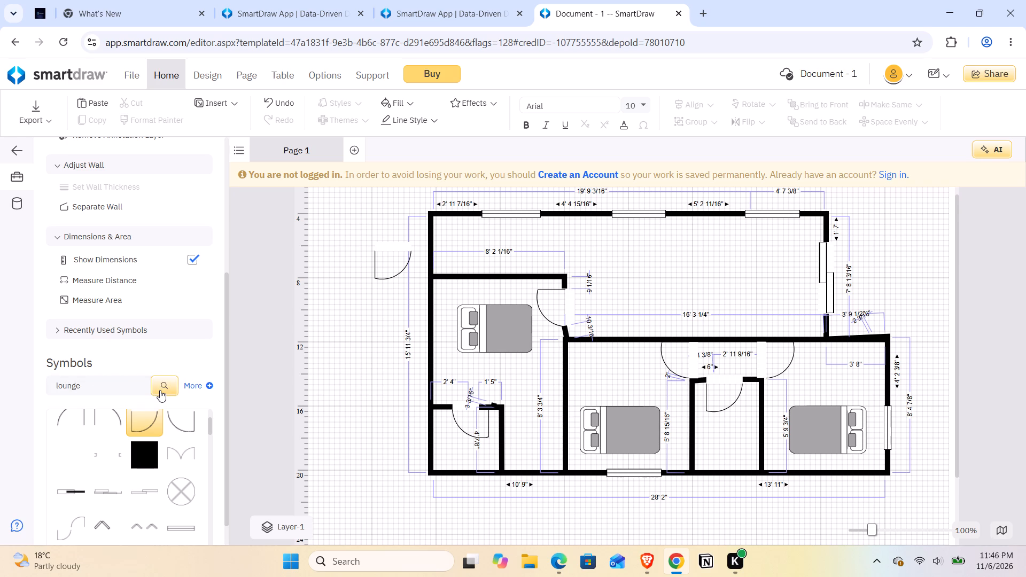
{"action": "scroll", "coordinate": [160, 390], "scroll_direction": "down", "scroll_amount": 2}
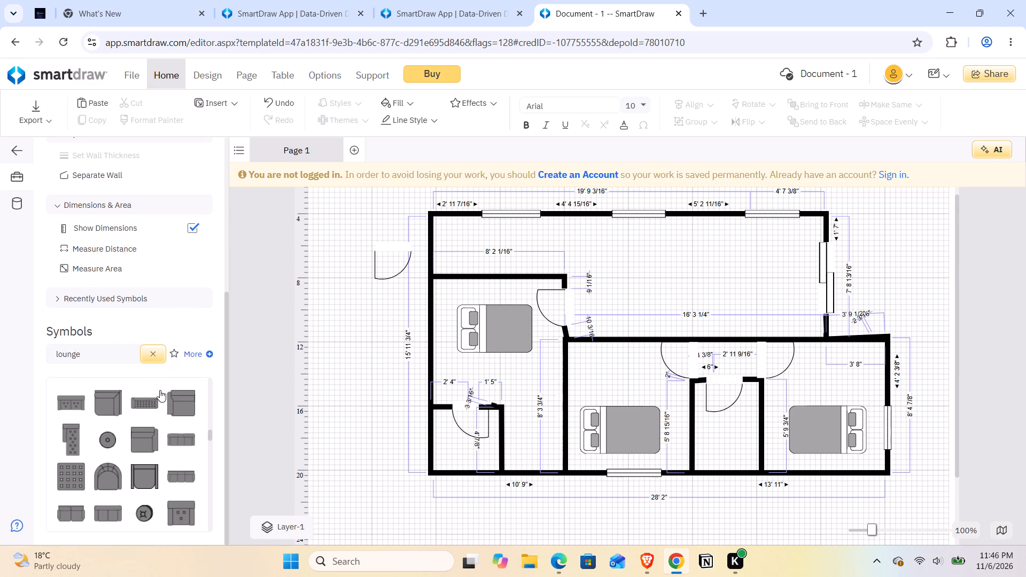
{"action": "scroll", "coordinate": [160, 390], "scroll_direction": "down", "scroll_amount": 1}
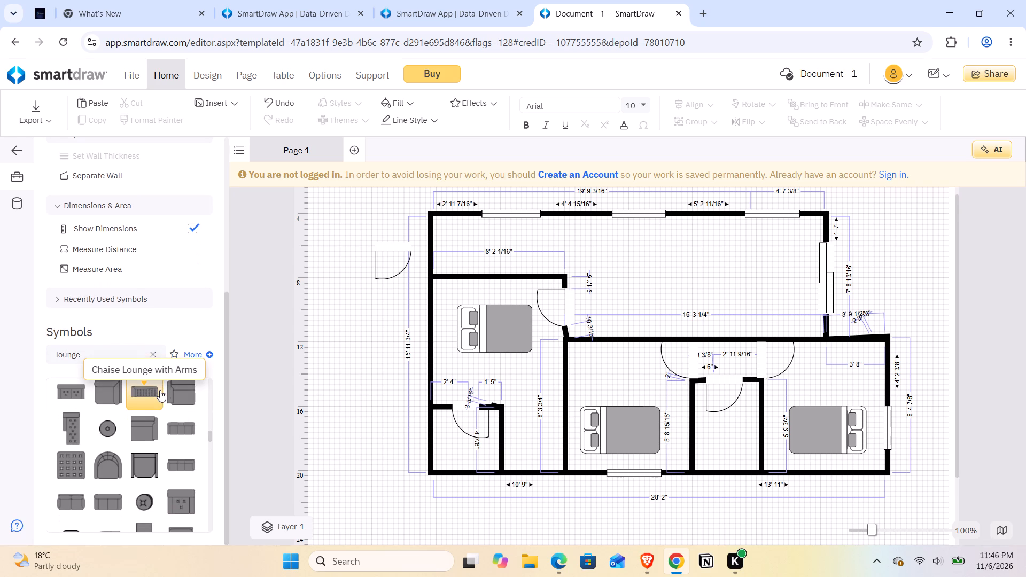
{"action": "scroll", "coordinate": [160, 390], "scroll_direction": "down", "scroll_amount": 1}
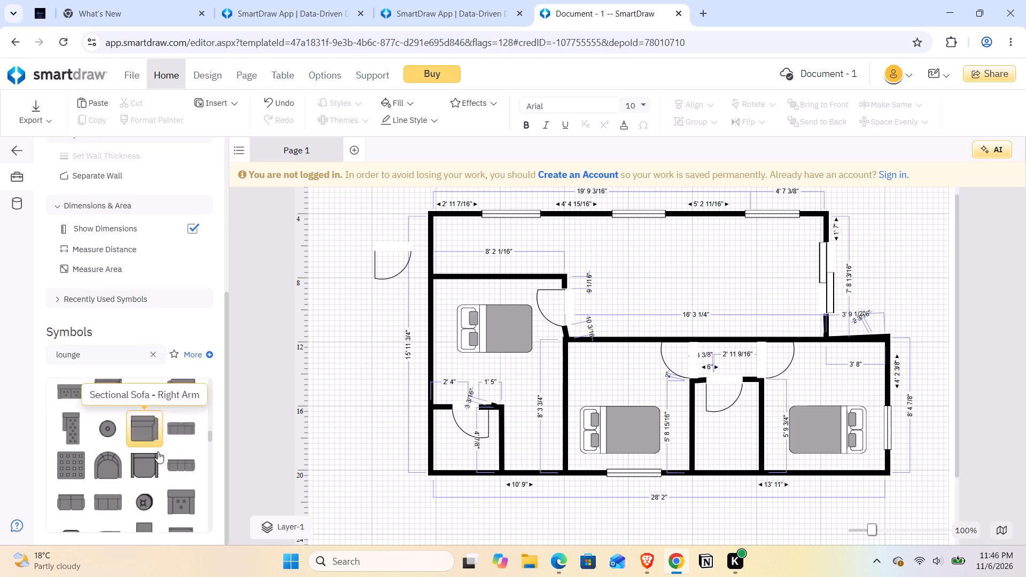
{"action": "scroll", "coordinate": [157, 474], "scroll_direction": "down", "scroll_amount": 1}
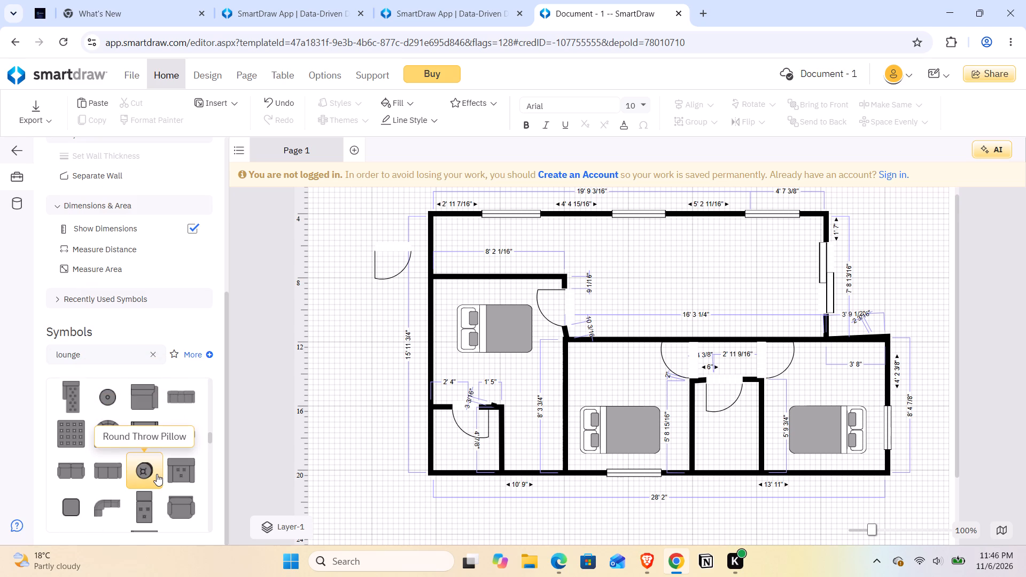
{"action": "scroll", "coordinate": [157, 474], "scroll_direction": "down", "scroll_amount": 1}
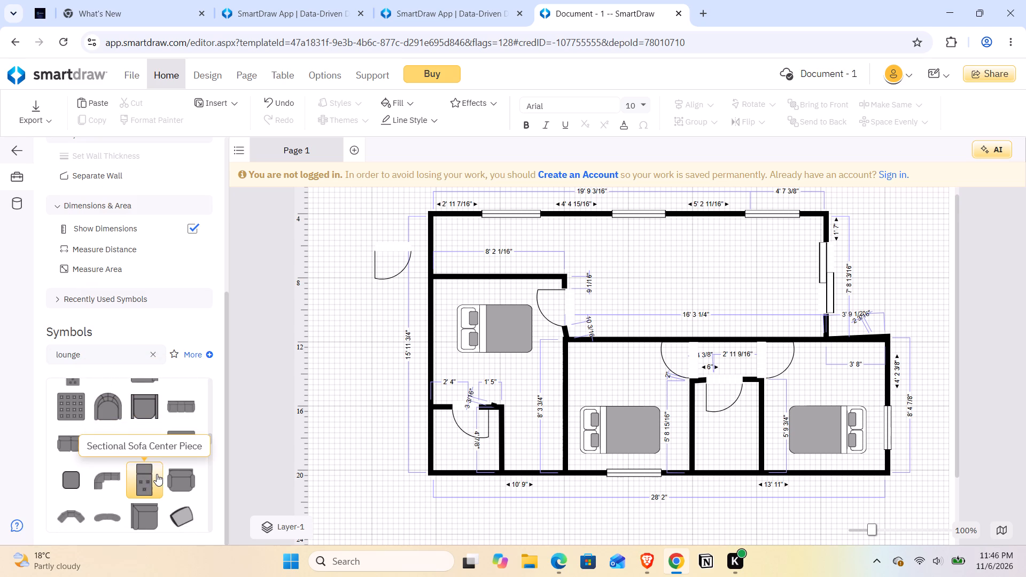
{"action": "scroll", "coordinate": [157, 474], "scroll_direction": "down", "scroll_amount": 2}
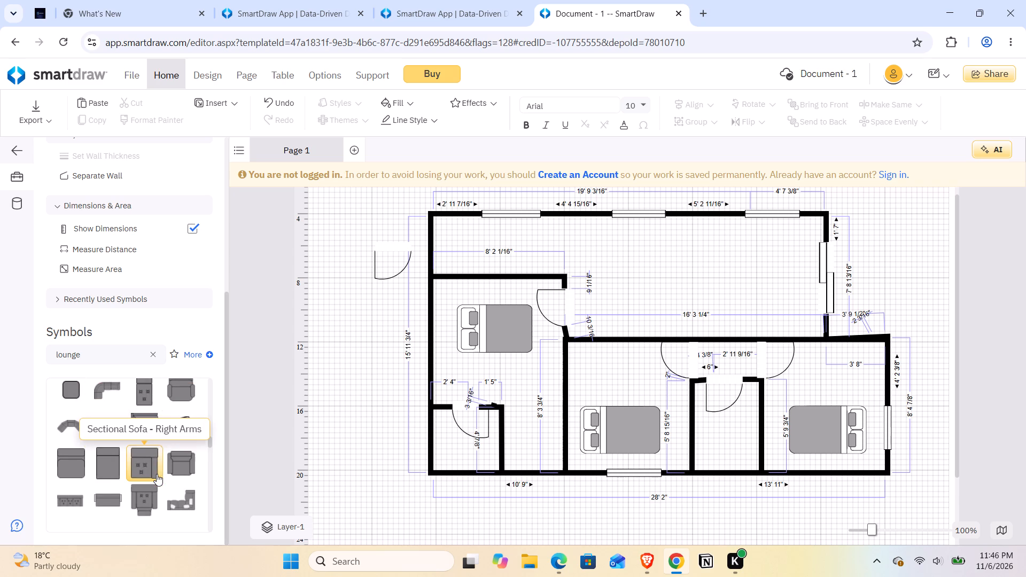
{"action": "scroll", "coordinate": [157, 474], "scroll_direction": "down", "scroll_amount": 2}
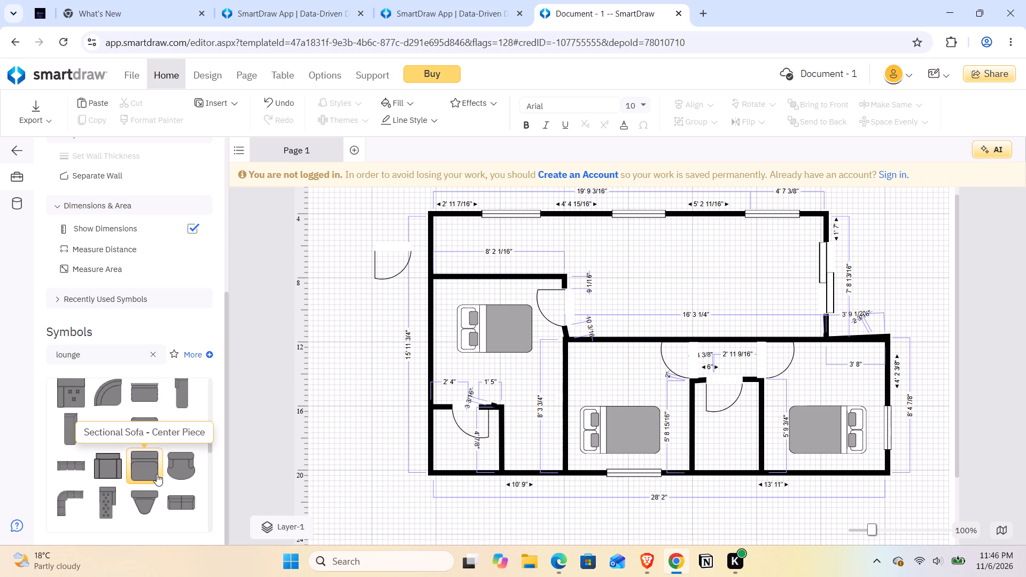
{"action": "scroll", "coordinate": [157, 474], "scroll_direction": "down", "scroll_amount": 1}
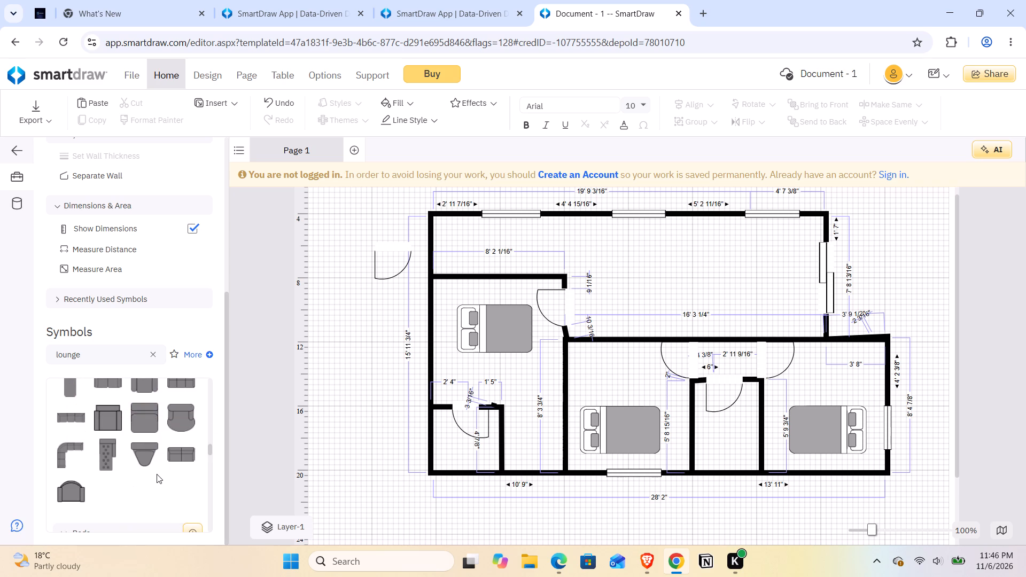
{"action": "scroll", "coordinate": [157, 474], "scroll_direction": "up", "scroll_amount": 4}
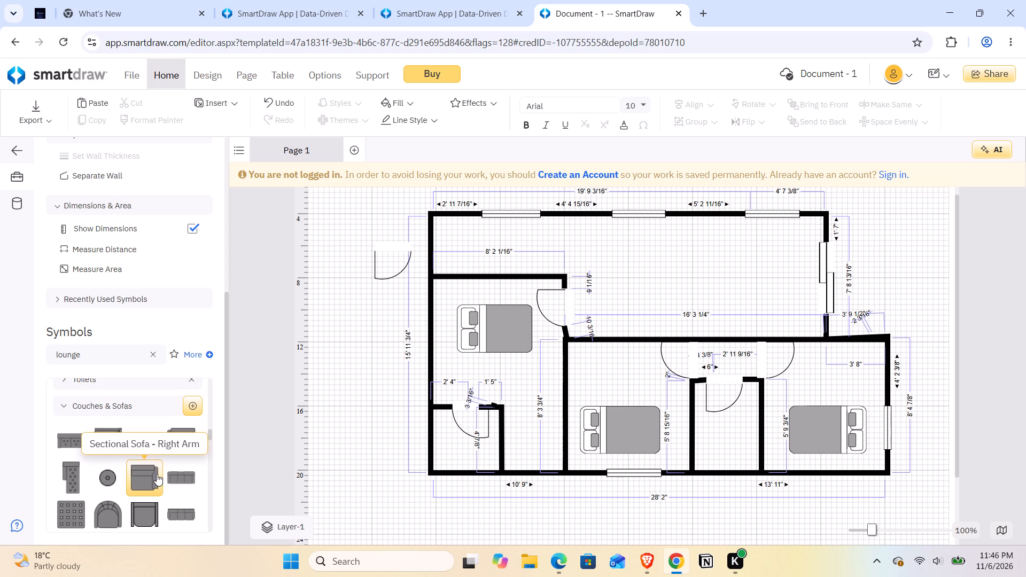
{"action": "scroll", "coordinate": [157, 474], "scroll_direction": "up", "scroll_amount": 1}
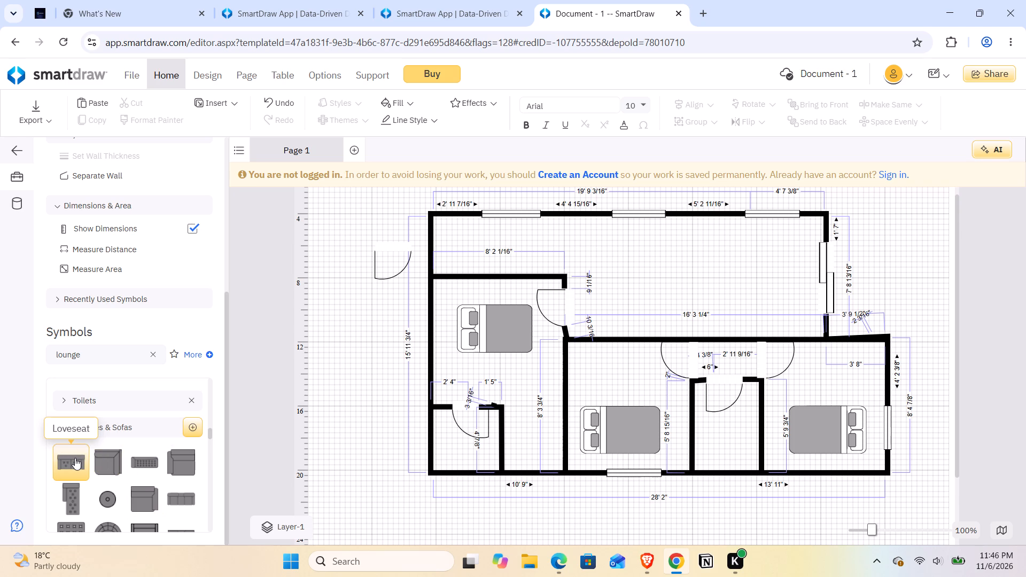
Place a Loveseat in the large upper room near its right-hand wall, about 24' 4" from the left and 5' 4" from the top.
{"action": "left_click", "coordinate": [75, 458]}
{"action": "left_click_drag", "start_coordinate": [75, 458], "coordinate": [681, 295]}
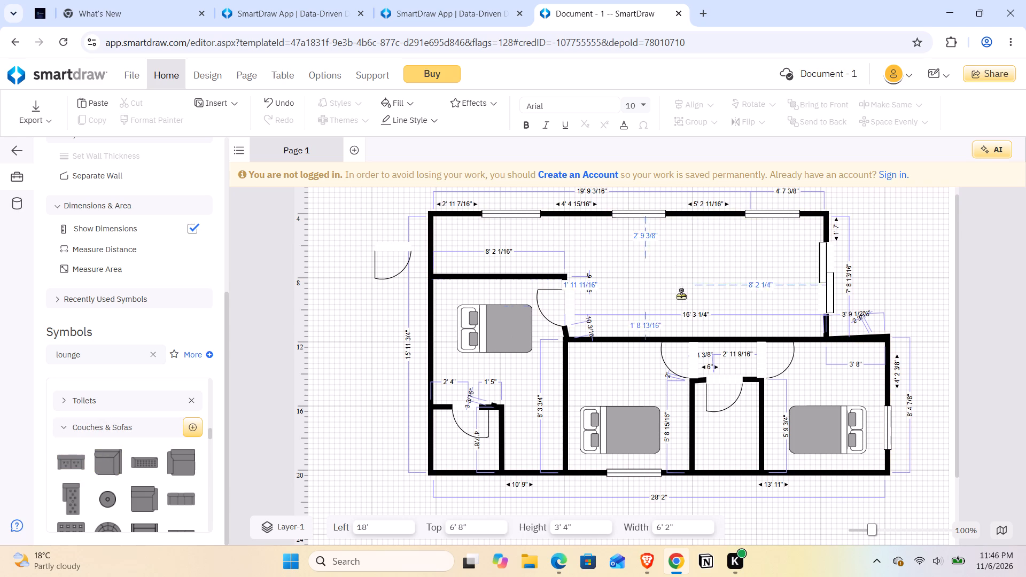
{"action": "left_click_drag", "start_coordinate": [681, 295], "coordinate": [752, 268]}
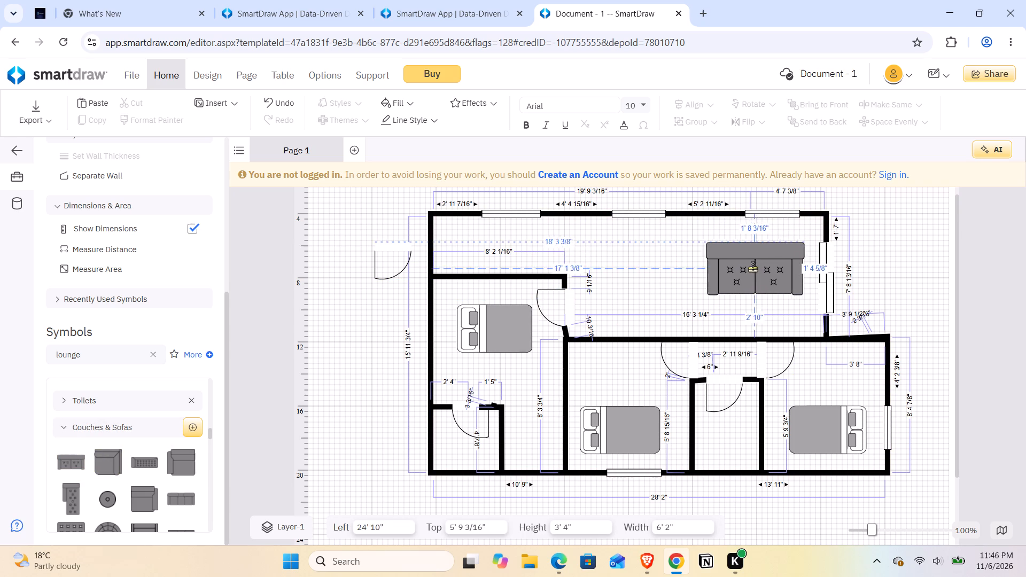
{"action": "left_click_drag", "start_coordinate": [752, 268], "coordinate": [748, 262]}
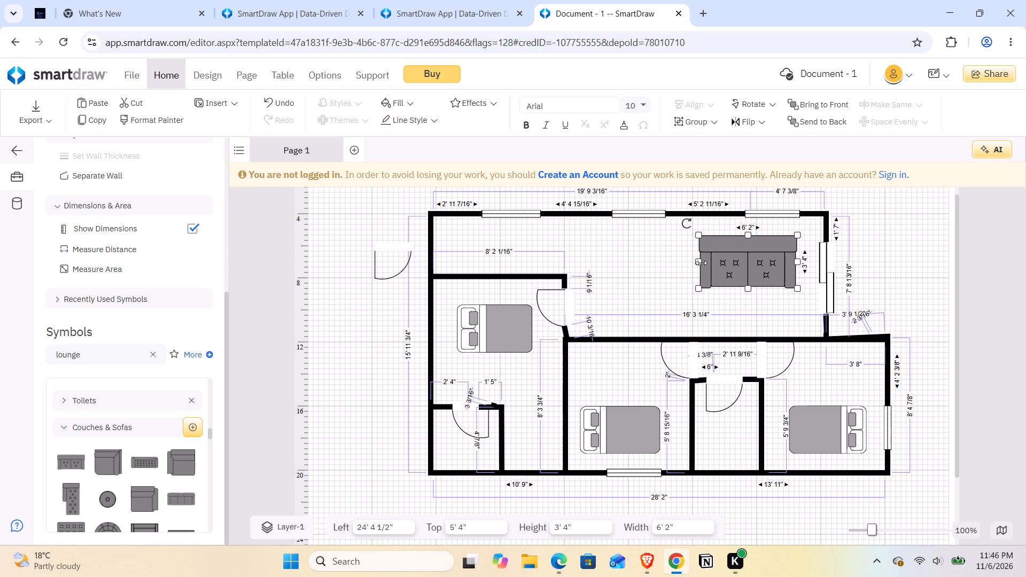
Shrink the loveseat to about 4' 2 1/2" wide and 2' high.
{"action": "left_click_drag", "start_coordinate": [701, 263], "coordinate": [732, 258]}
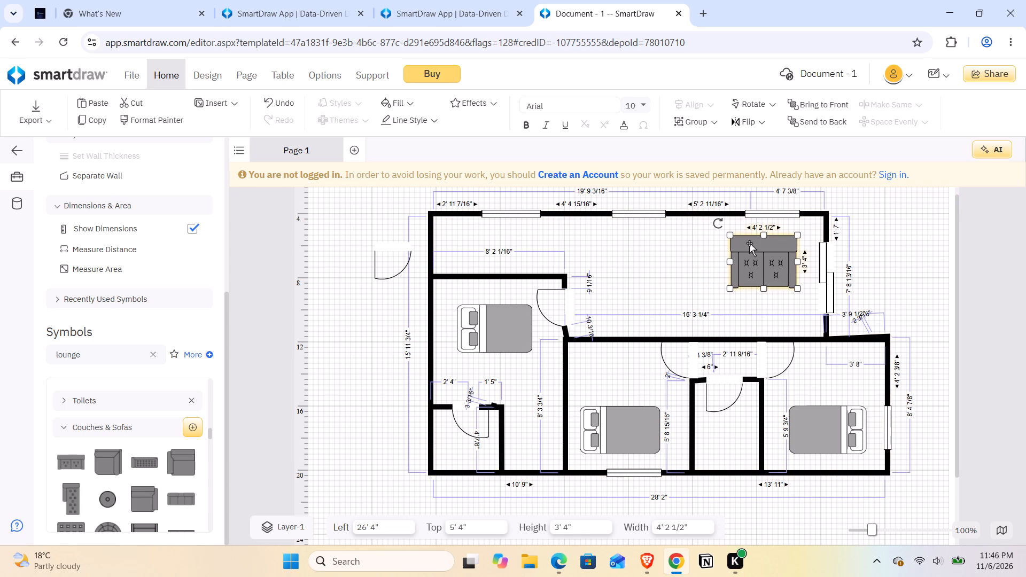
{"action": "left_click_drag", "start_coordinate": [764, 236], "coordinate": [764, 256]}
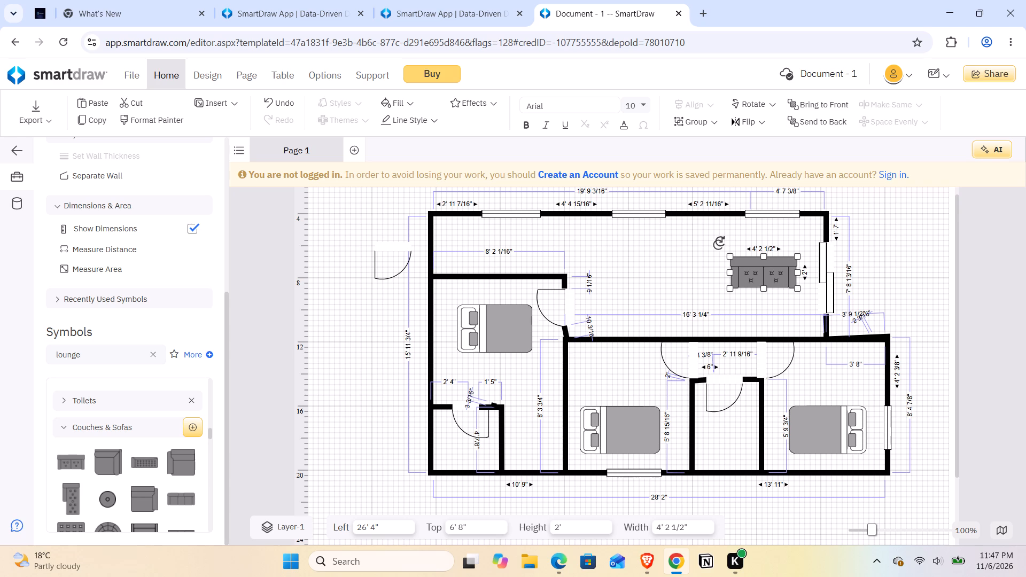
Rotate the loveseat to vertical, with its back toward the large room's right-hand wall.
{"action": "left_click_drag", "start_coordinate": [719, 247], "coordinate": [735, 235]}
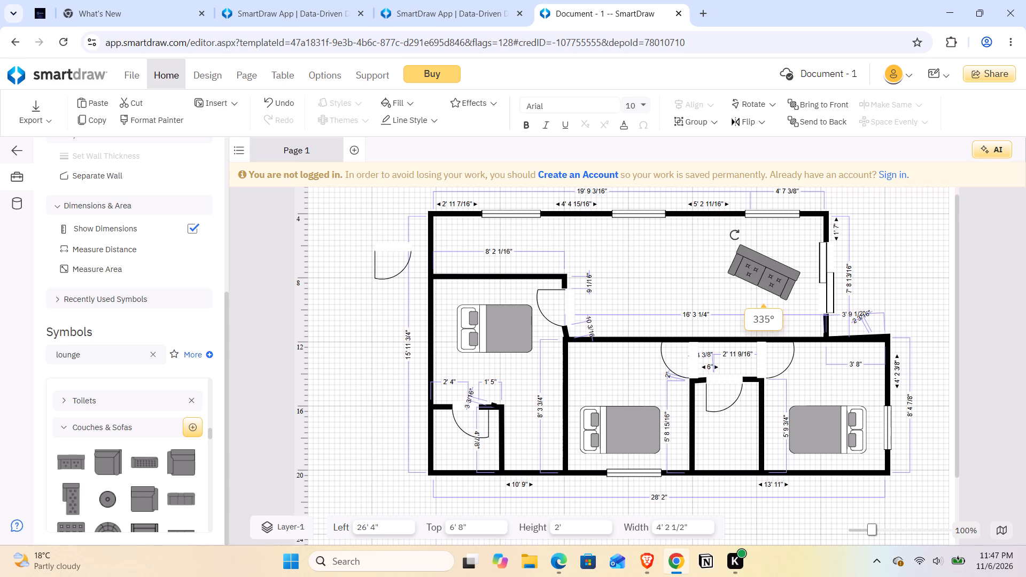
{"action": "left_click_drag", "start_coordinate": [735, 235], "coordinate": [791, 235]}
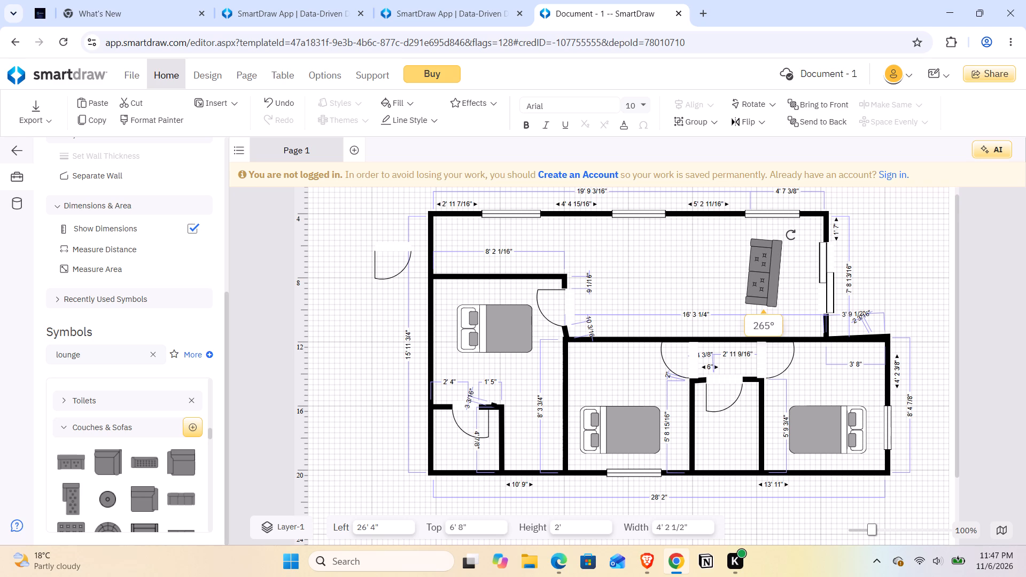
{"action": "left_click_drag", "start_coordinate": [791, 235], "coordinate": [786, 235]}
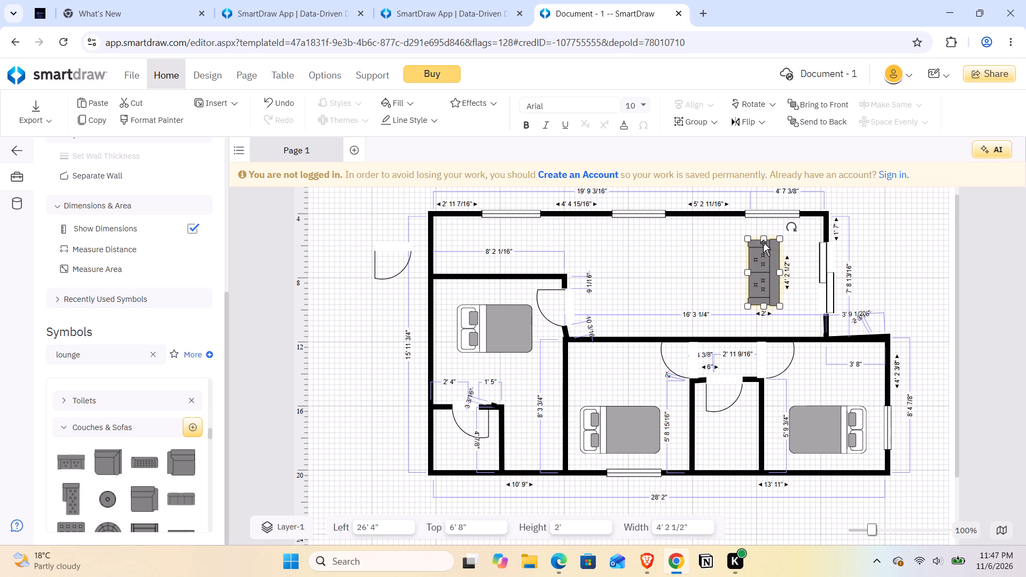
Shrink the loveseat to about 3' 9 1/4" long and 1' 8 1/4" deep, and move it close to the right-hand wall.
{"action": "left_click_drag", "start_coordinate": [763, 238], "coordinate": [763, 243]}
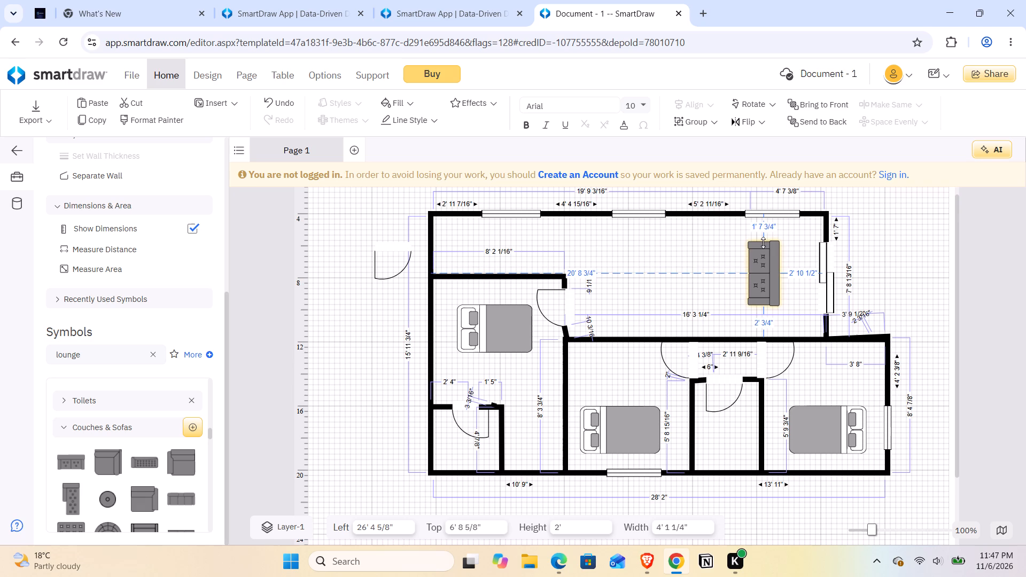
{"action": "left_click_drag", "start_coordinate": [763, 243], "coordinate": [763, 247]}
{"action": "left_click", "coordinate": [761, 269]}
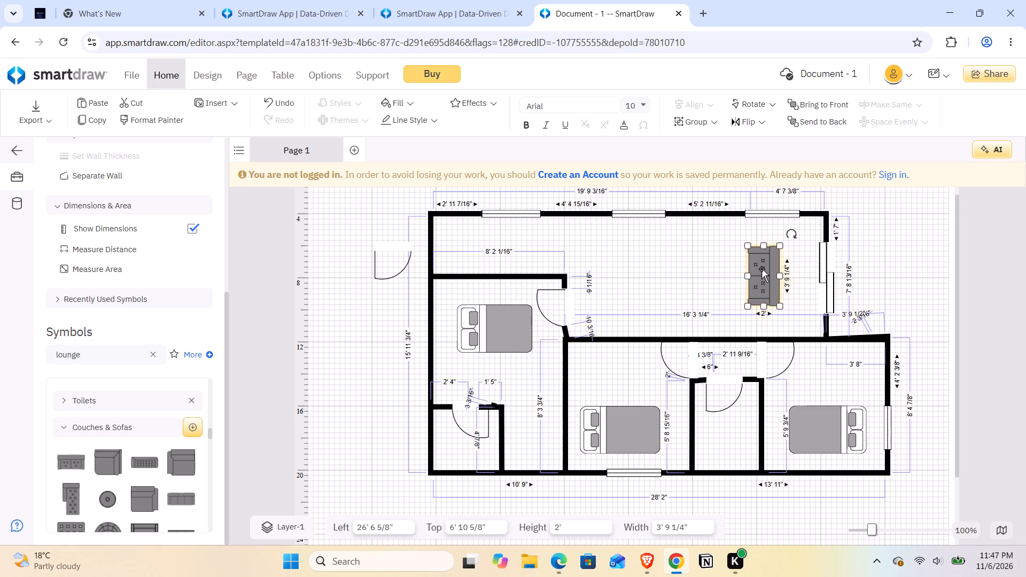
{"action": "left_click_drag", "start_coordinate": [761, 269], "coordinate": [786, 260]}
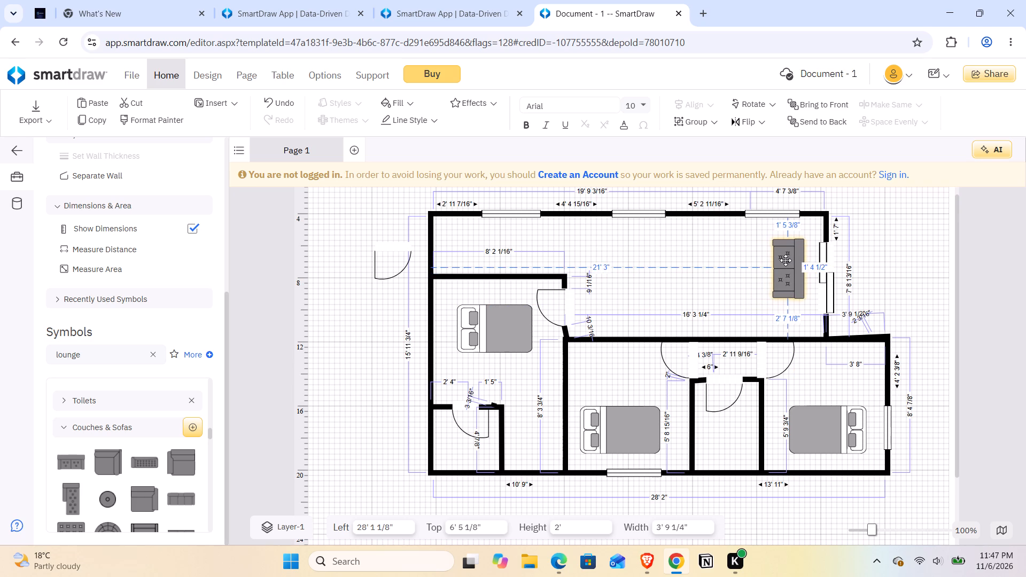
{"action": "left_click_drag", "start_coordinate": [786, 260], "coordinate": [788, 263]}
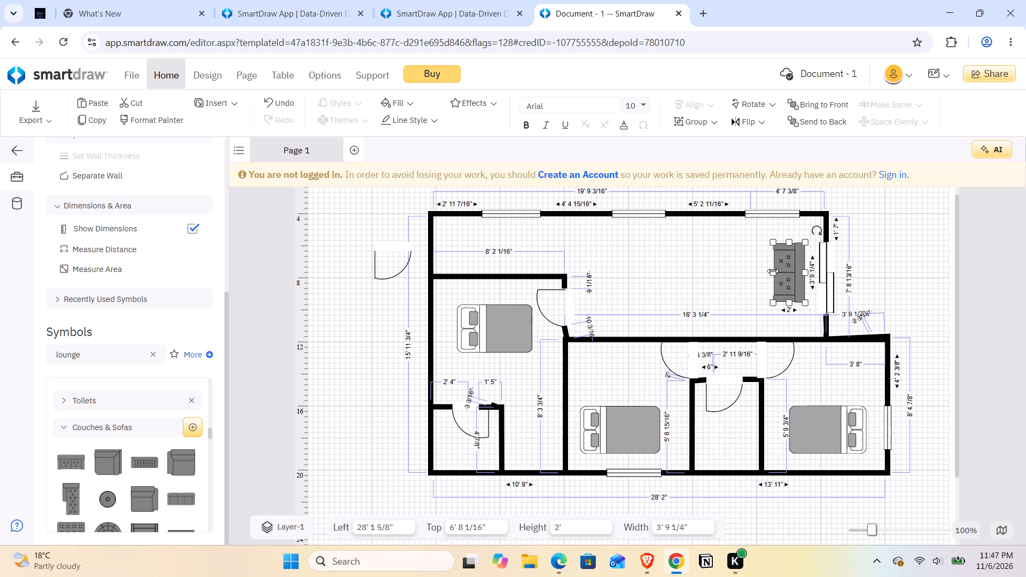
{"action": "left_click", "coordinate": [773, 272]}
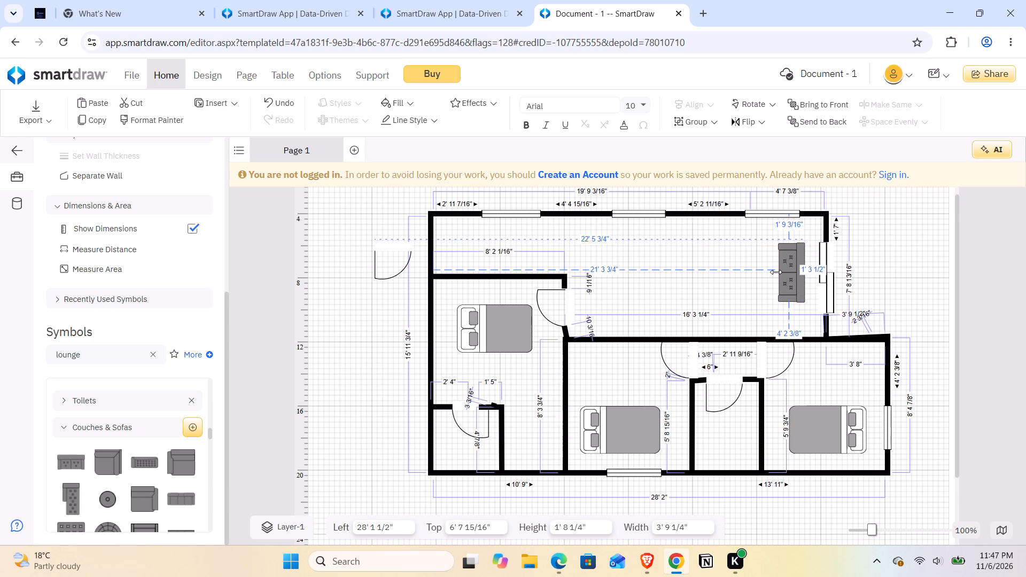
{"action": "left_click", "coordinate": [739, 272]}
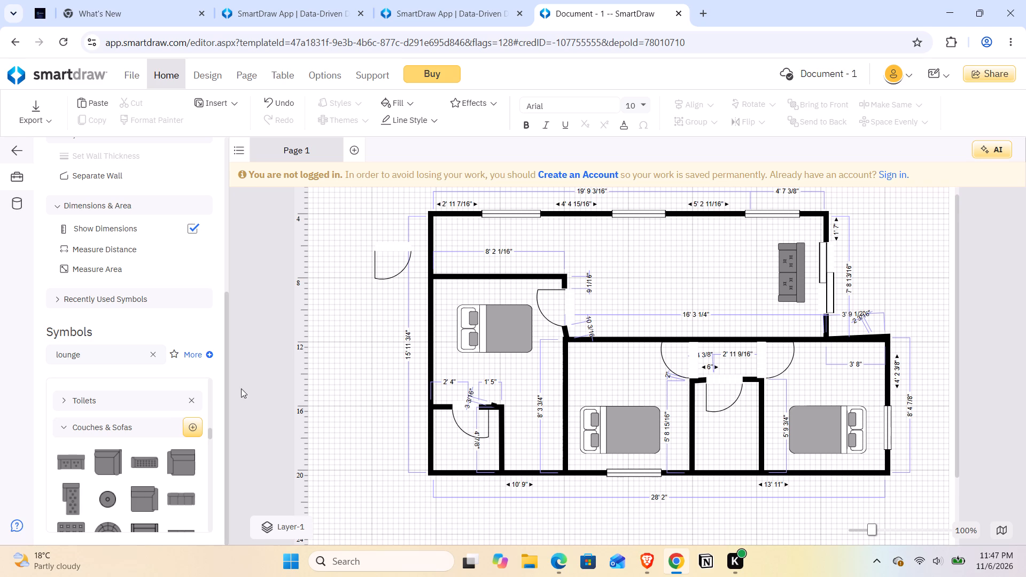
Place a second Loveseat in the large upper room, about 20' 1" from the left and 5' 9" from the top.
{"action": "left_click_drag", "start_coordinate": [74, 463], "coordinate": [119, 442]}
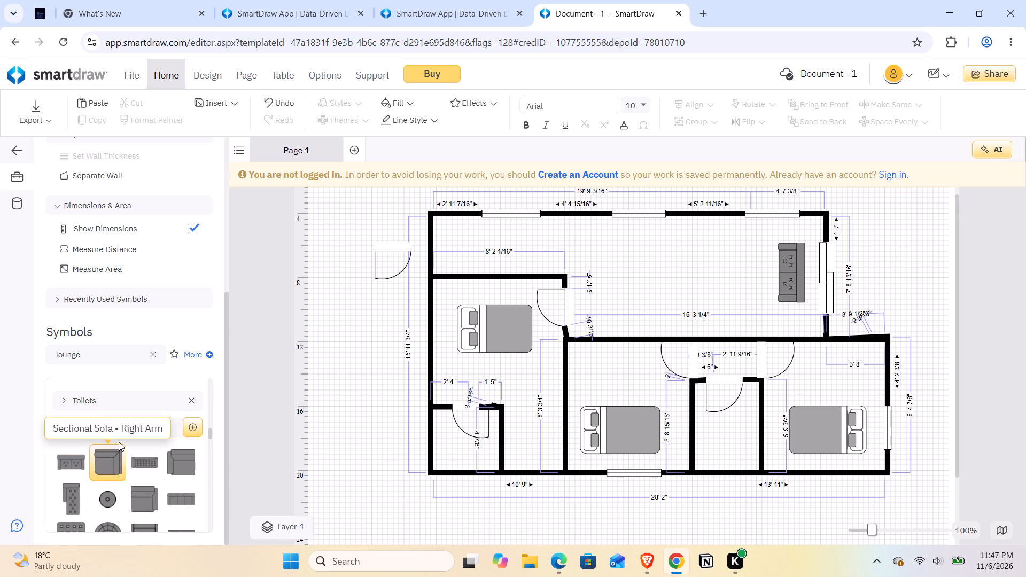
{"action": "left_click_drag", "start_coordinate": [119, 442], "coordinate": [606, 310]}
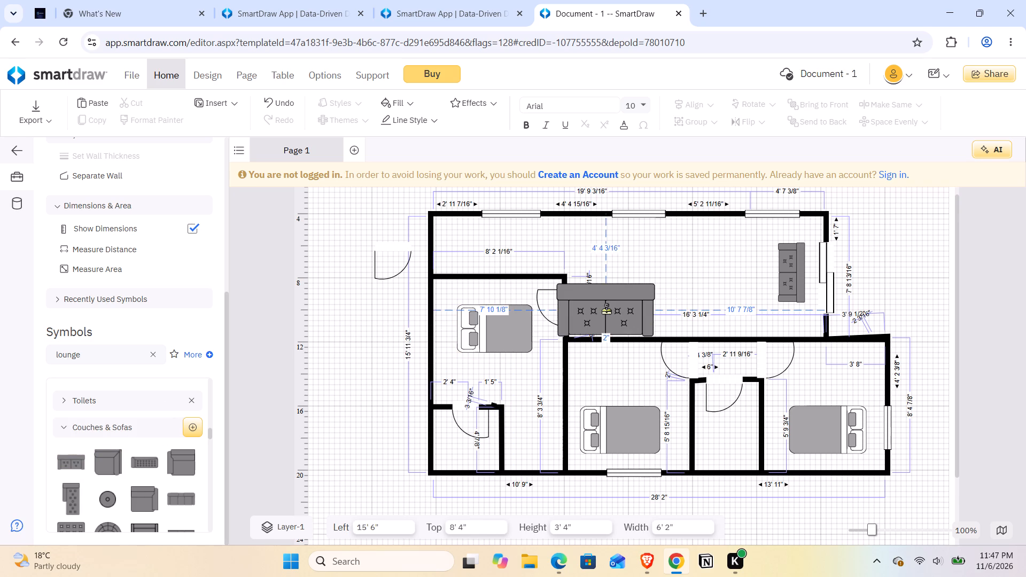
{"action": "left_click_drag", "start_coordinate": [606, 310], "coordinate": [666, 265]}
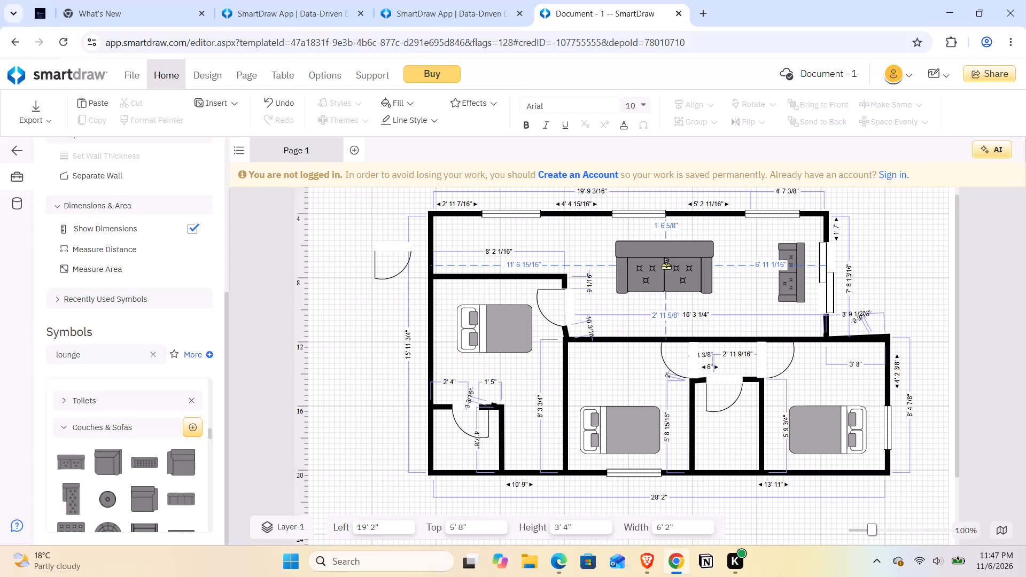
{"action": "left_click_drag", "start_coordinate": [666, 265], "coordinate": [679, 269]}
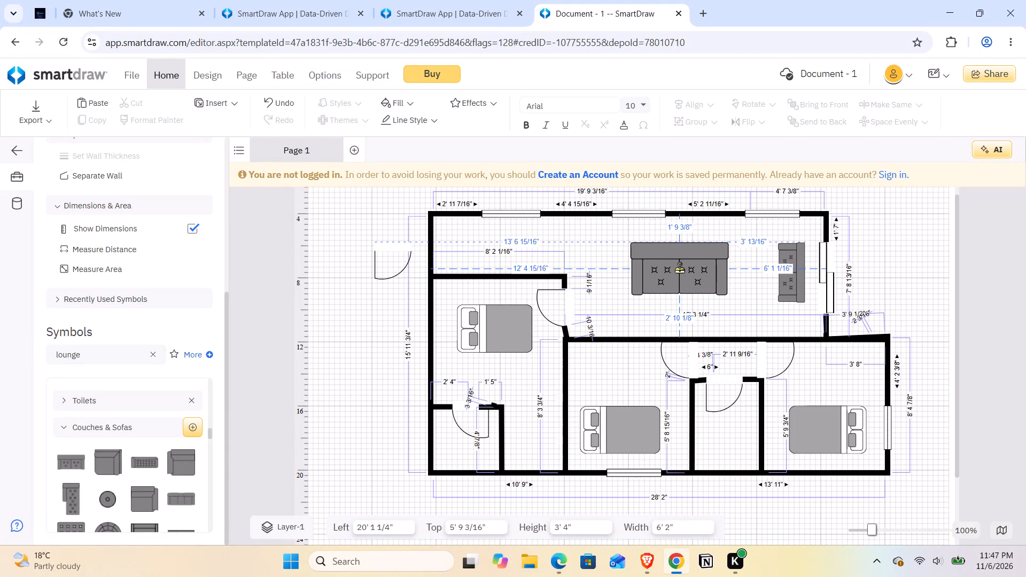
Rotate the second loveseat to vertical so its seats face the first loveseat.
{"action": "left_click_drag", "start_coordinate": [618, 232], "coordinate": [666, 285]}
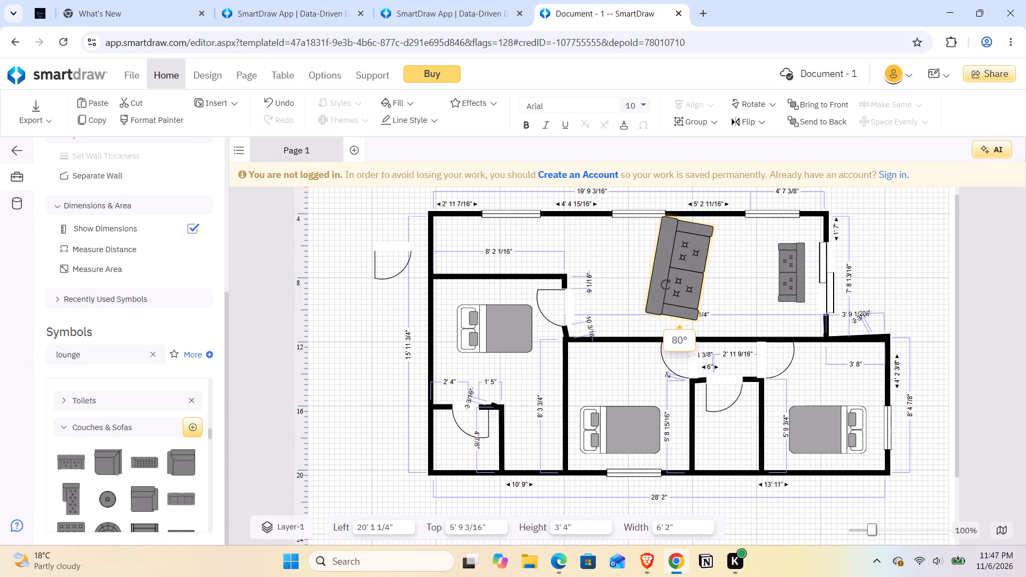
{"action": "left_click_drag", "start_coordinate": [666, 285], "coordinate": [664, 296]}
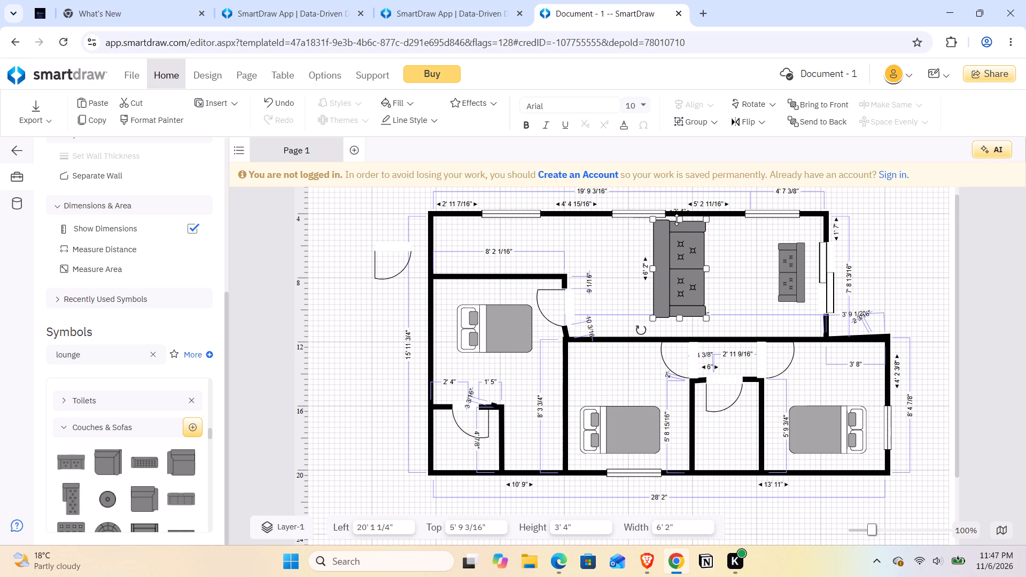
Shrink the second loveseat to about 3' 8" long and 1' 10 1/4" deep.
{"action": "left_click_drag", "start_coordinate": [680, 220], "coordinate": [679, 244]}
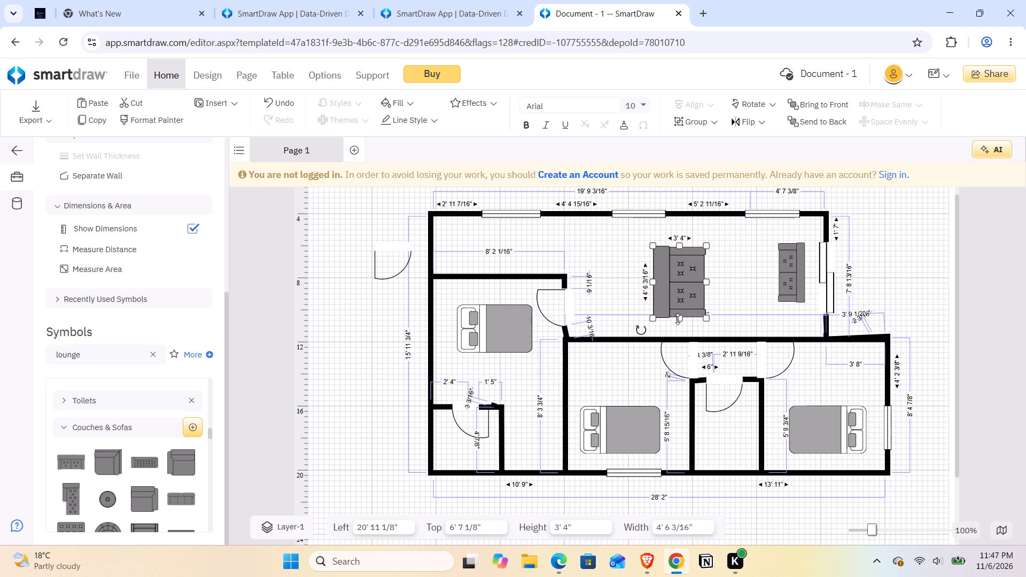
{"action": "left_click_drag", "start_coordinate": [678, 321], "coordinate": [679, 317]}
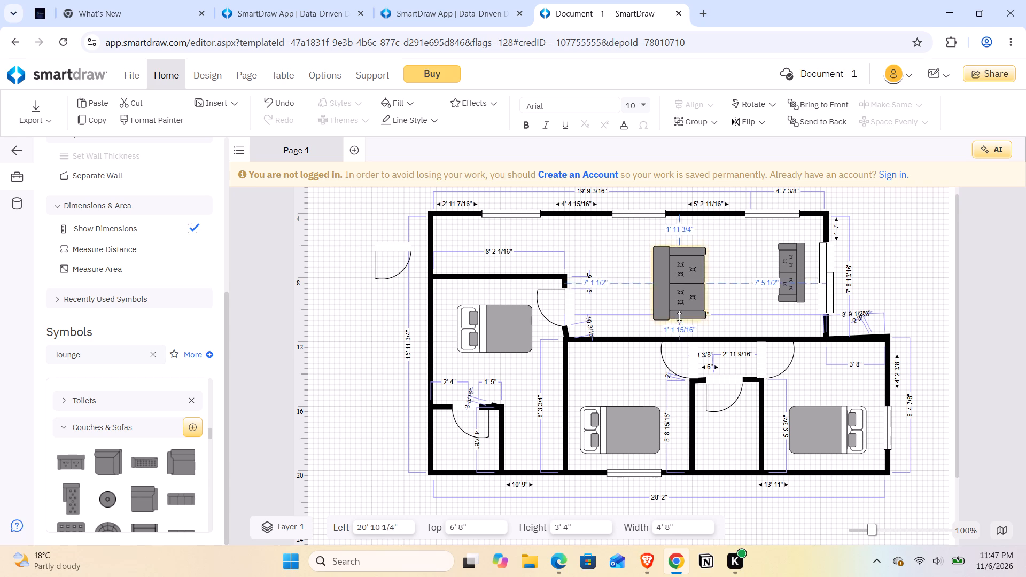
{"action": "left_click_drag", "start_coordinate": [679, 317], "coordinate": [682, 302]}
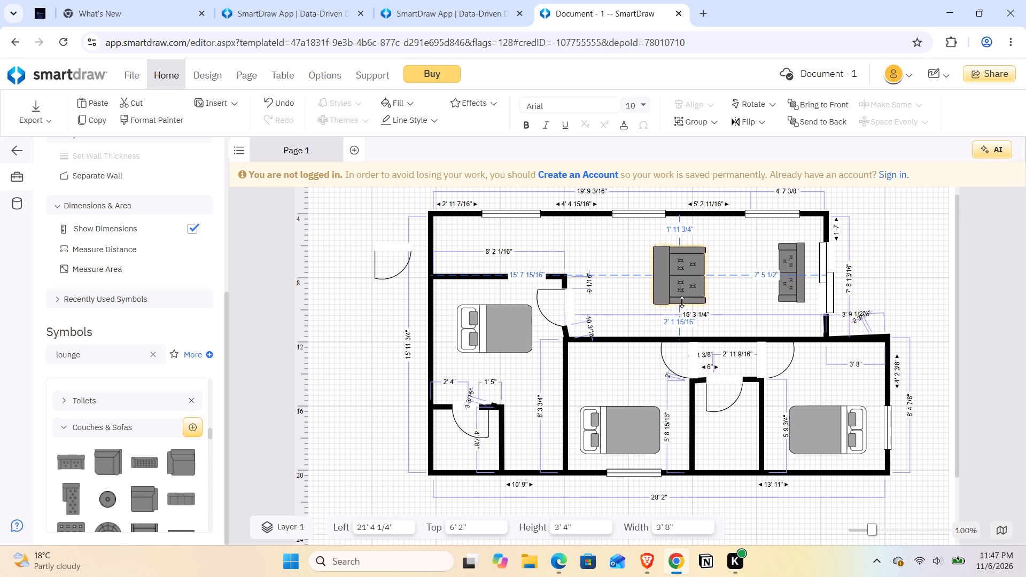
{"action": "left_click_drag", "start_coordinate": [682, 302], "coordinate": [682, 305]}
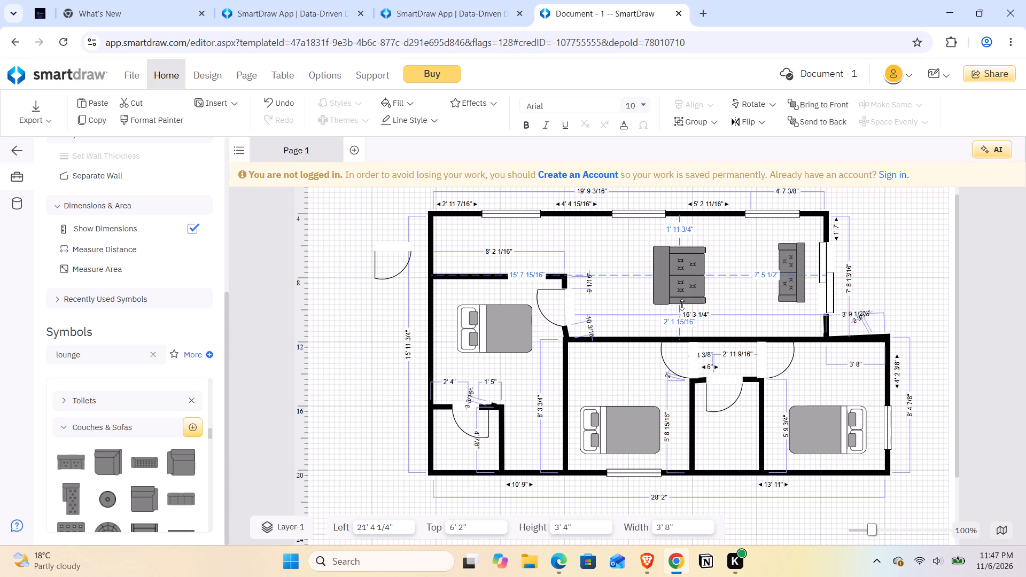
{"action": "left_click_drag", "start_coordinate": [650, 274], "coordinate": [669, 264]}
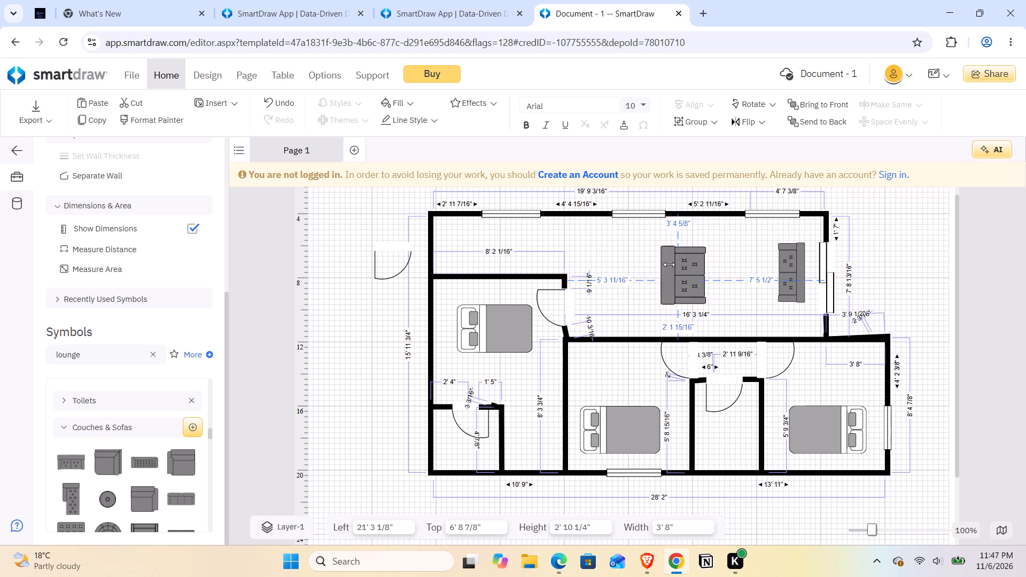
{"action": "left_click_drag", "start_coordinate": [669, 264], "coordinate": [679, 264]}
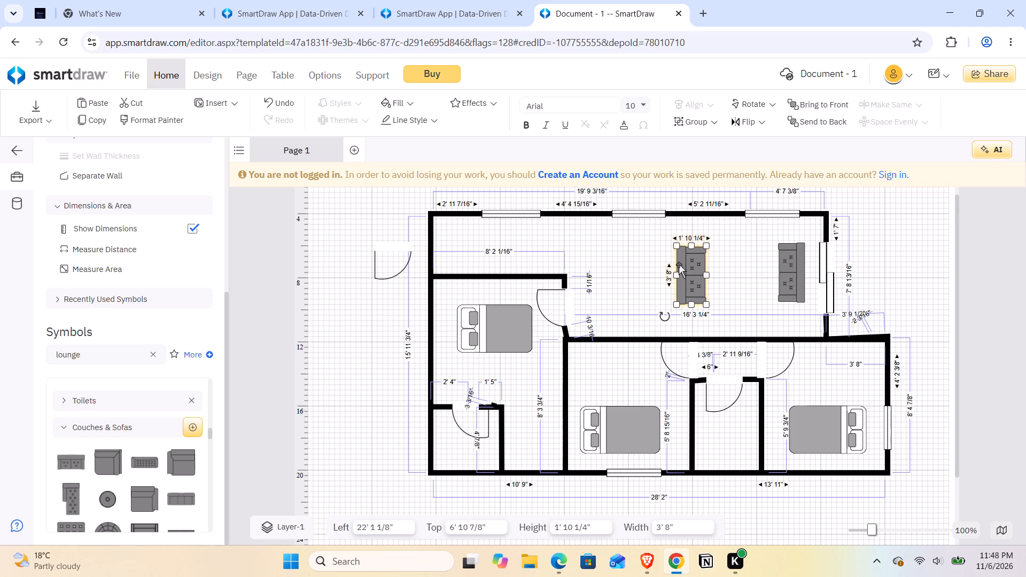
Move the second loveseat closer to the first, about 22' 11" from the left and 6' 8" from the top.
{"action": "left_click", "coordinate": [689, 266]}
{"action": "left_click_drag", "start_coordinate": [689, 266], "coordinate": [699, 264]}
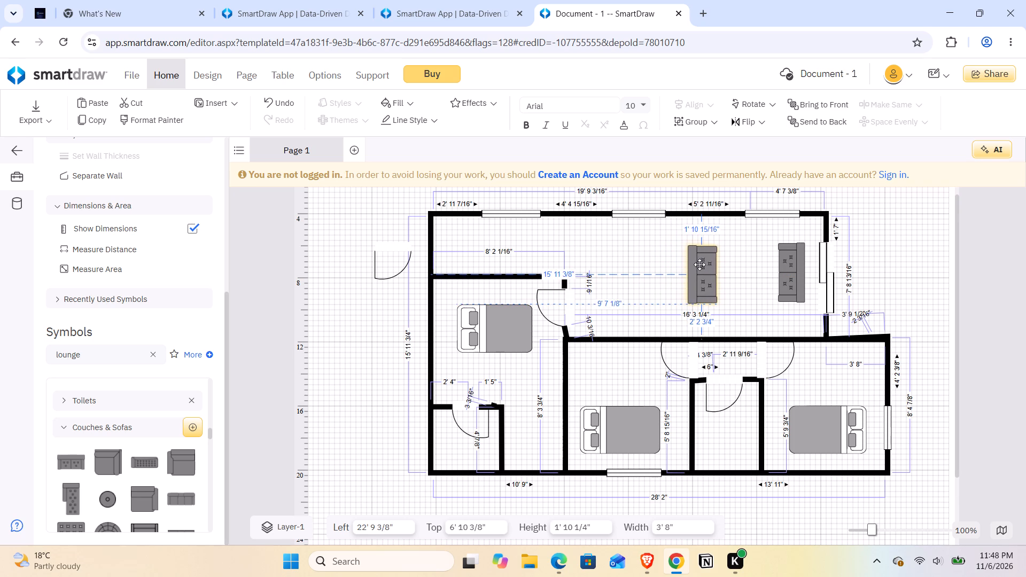
{"action": "left_click_drag", "start_coordinate": [699, 264], "coordinate": [702, 262]}
{"action": "left_click", "coordinate": [661, 273]}
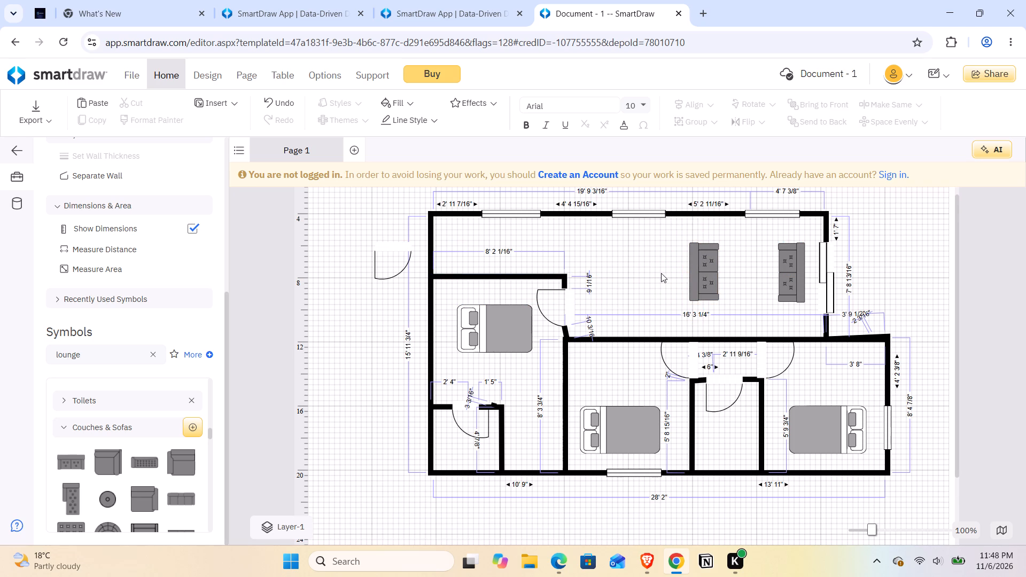
Nudge the loveseat by the right-hand wall up level with the other, and adjust the other's depth to 1' 10 1/2".
{"action": "left_click", "coordinate": [793, 266]}
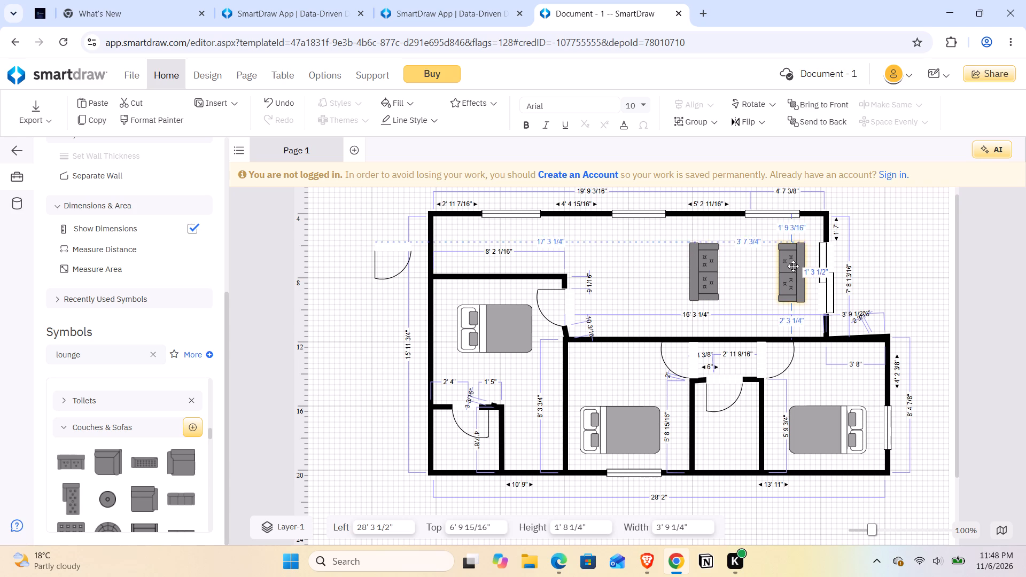
{"action": "left_click", "coordinate": [793, 266]}
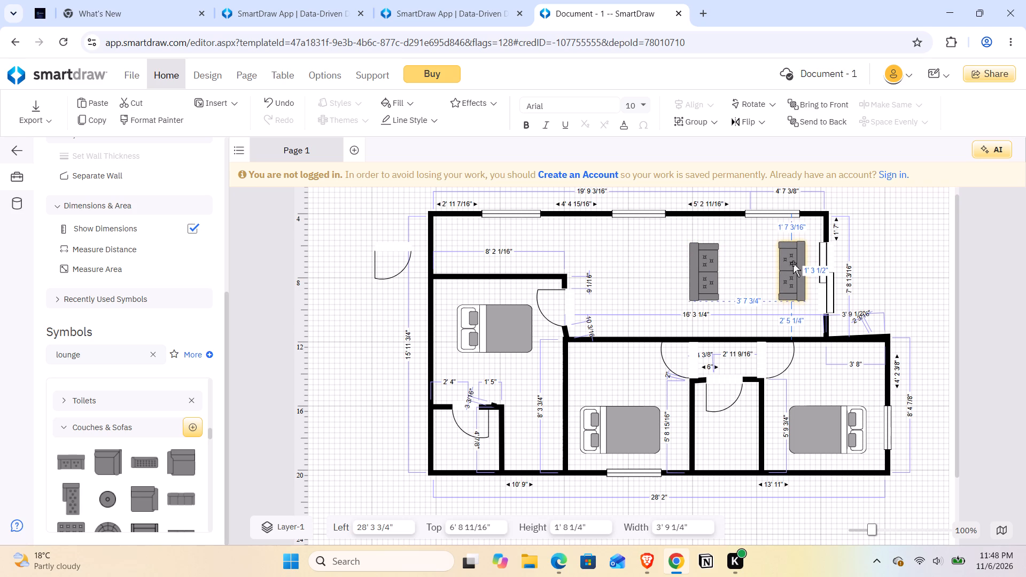
{"action": "left_click", "coordinate": [701, 275]}
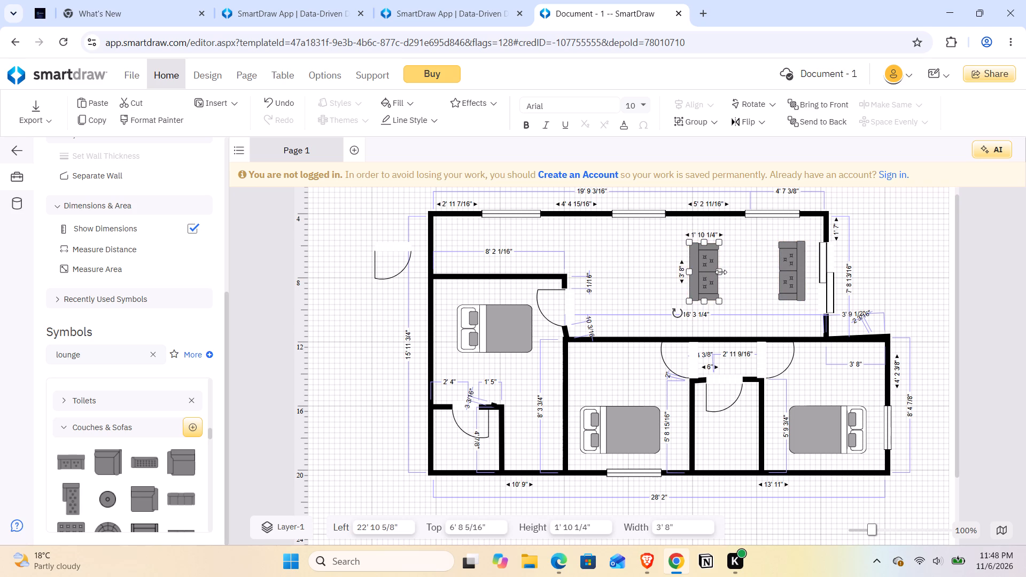
{"action": "left_click", "coordinate": [721, 272]}
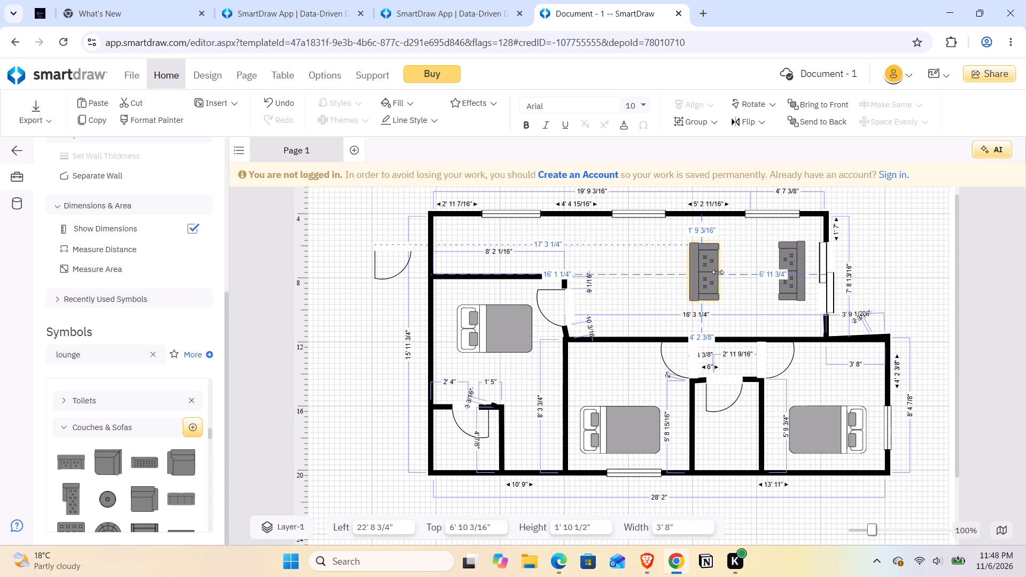
{"action": "left_click", "coordinate": [738, 292]}
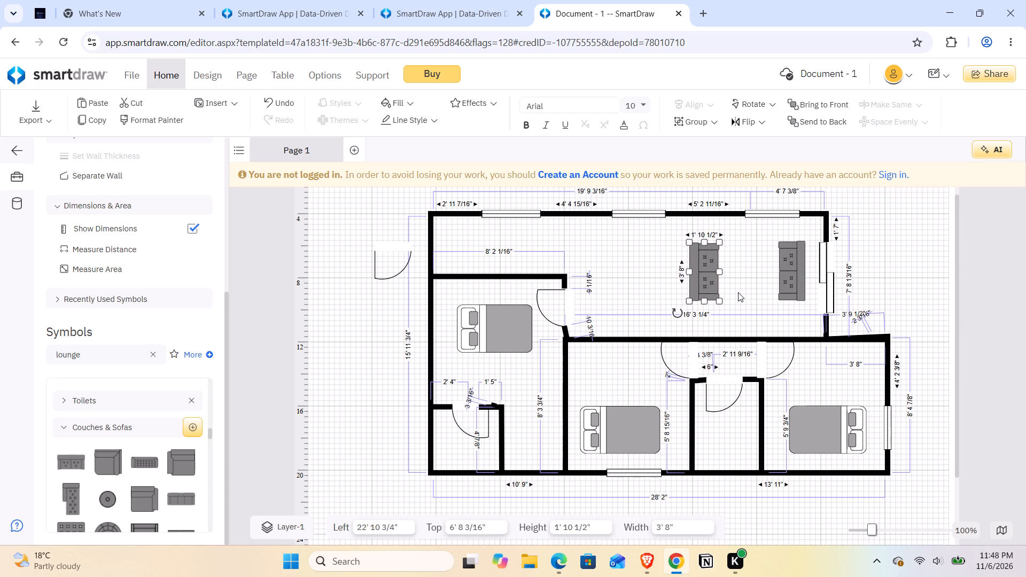
Search the symbols for "table" and place a 2' by 2' Glass End Table midway between the two loveseats.
{"action": "scroll", "coordinate": [88, 441], "scroll_direction": "down", "scroll_amount": 1}
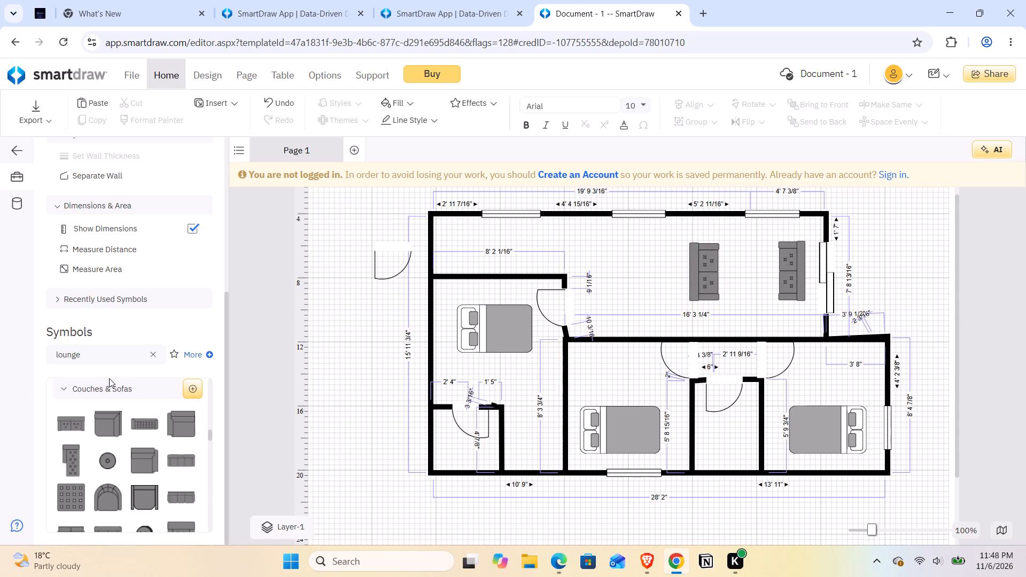
{"action": "left_click", "coordinate": [153, 352]}
{"action": "left_click", "coordinate": [90, 353]}
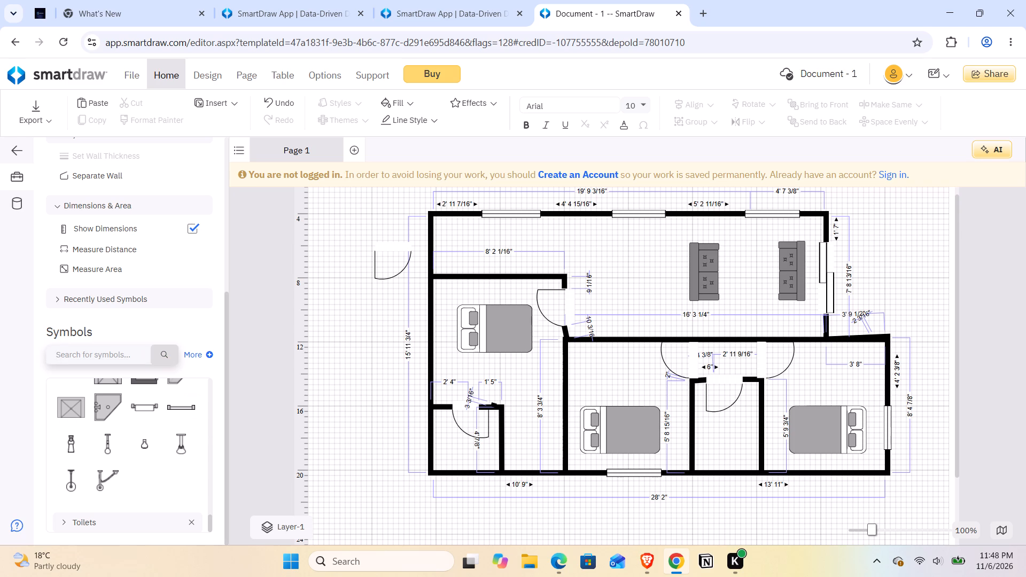
{"action": "type", "text": "table"}
{"action": "left_click", "coordinate": [162, 352]}
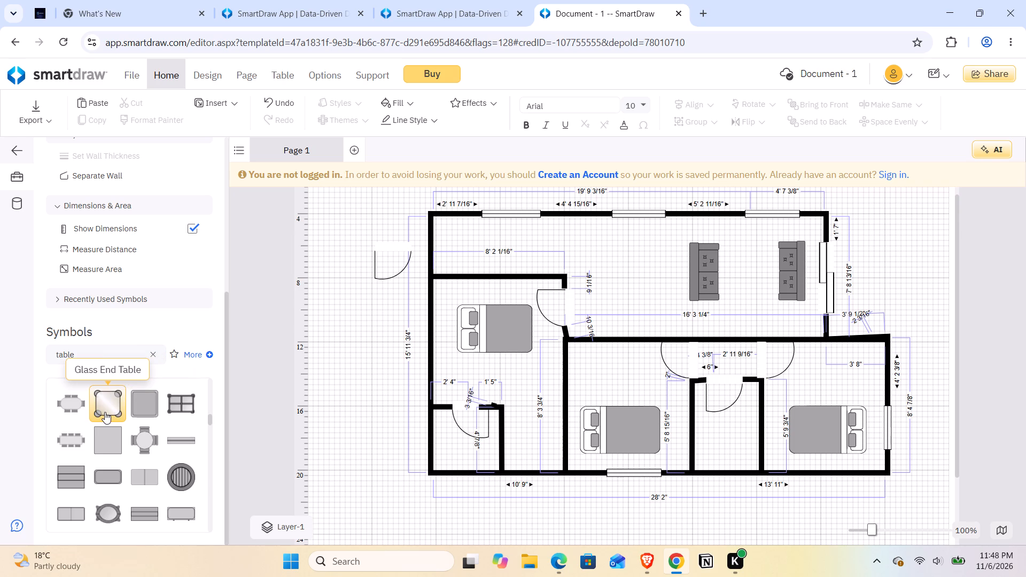
{"action": "left_click_drag", "start_coordinate": [105, 412], "coordinate": [197, 361]}
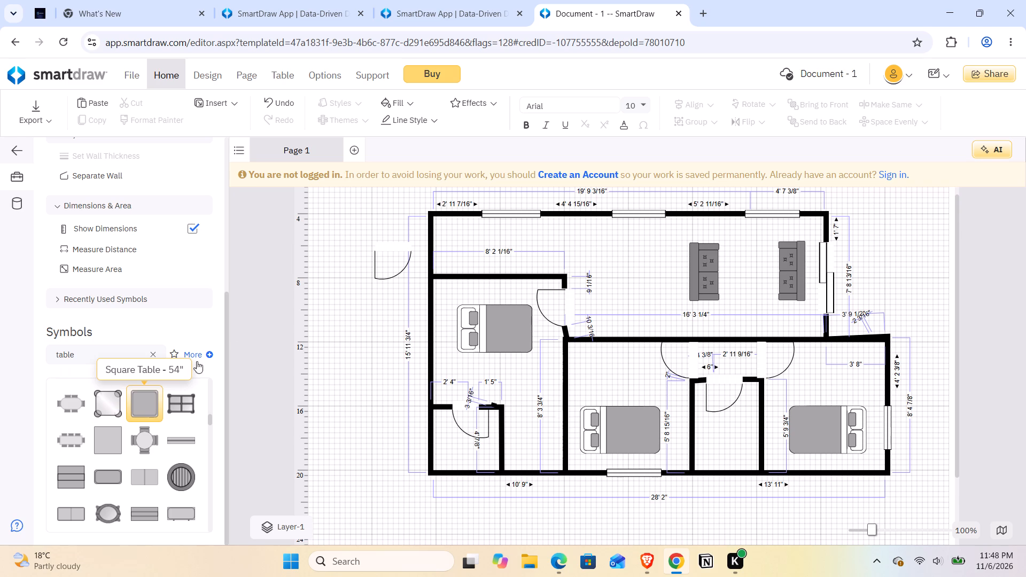
{"action": "left_click_drag", "start_coordinate": [197, 361], "coordinate": [646, 295]}
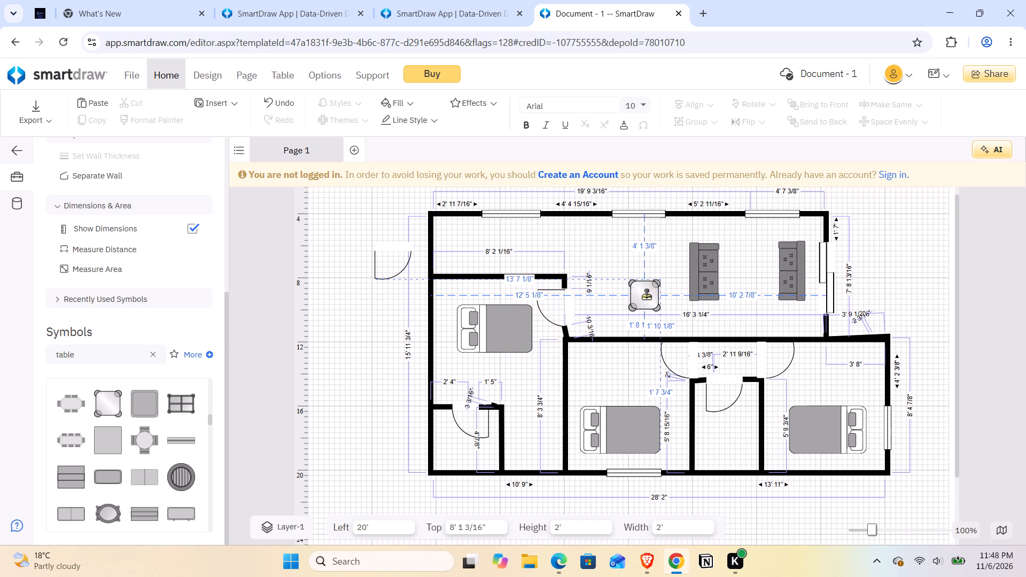
{"action": "left_click_drag", "start_coordinate": [646, 295], "coordinate": [750, 272]}
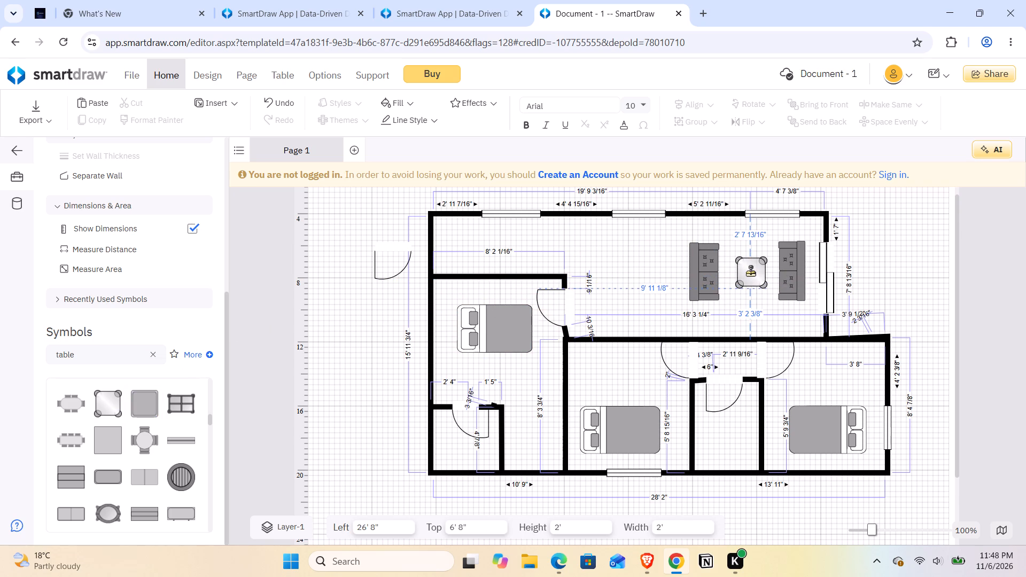
Set the 2' by 2' glass end table down between the two loveseats, about 26' 8" from the left and 6' 8" from the top.
{"action": "left_click_drag", "start_coordinate": [750, 272], "coordinate": [750, 273]}
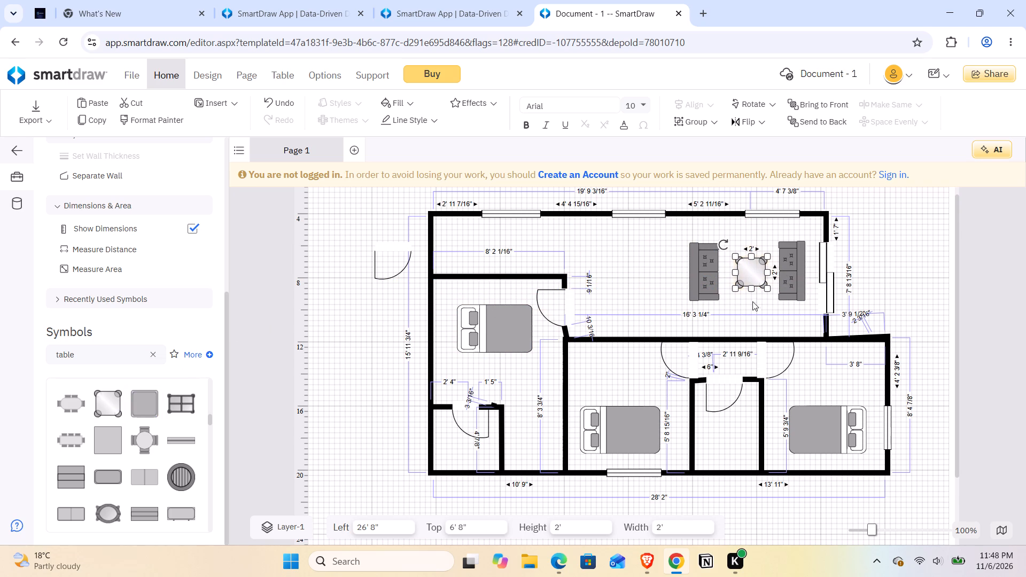
{"action": "left_click", "coordinate": [752, 310]}
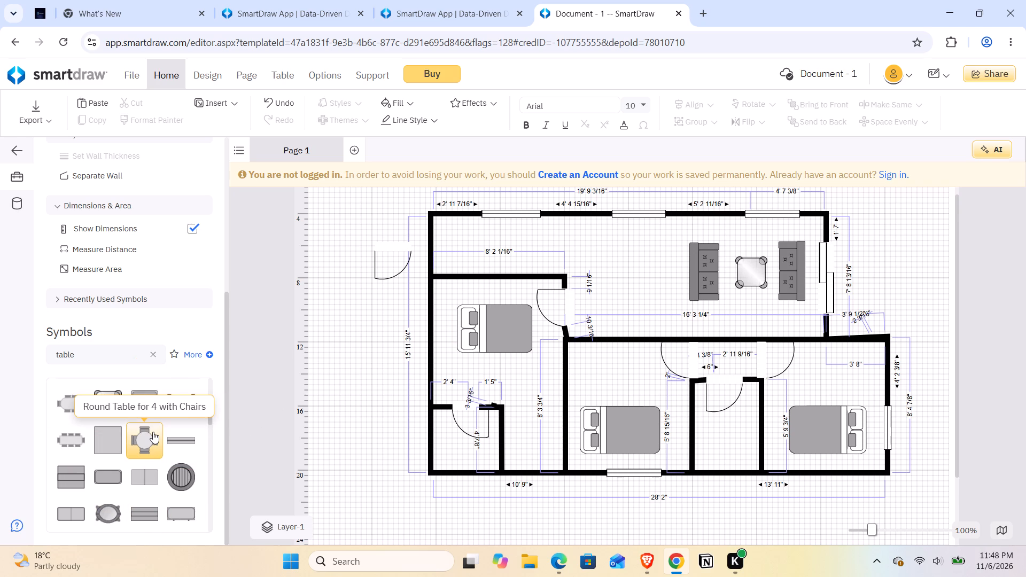
Find the Family Dinner Table among the table symbols and place it in the large upper room, beside the loveseats.
{"action": "scroll", "coordinate": [153, 432], "scroll_direction": "down", "scroll_amount": 2}
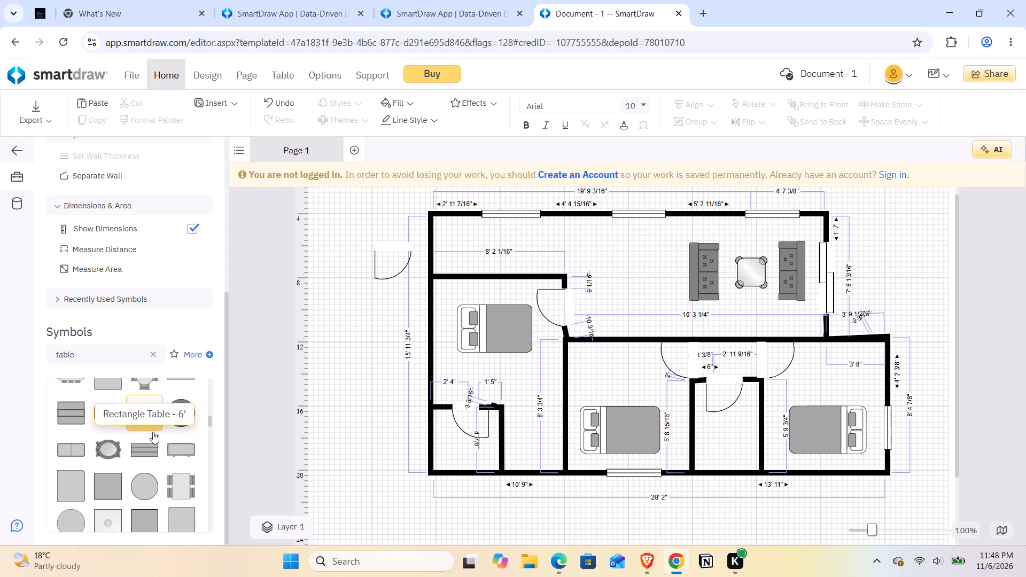
{"action": "scroll", "coordinate": [153, 432], "scroll_direction": "down", "scroll_amount": 1}
{"action": "scroll", "coordinate": [181, 465], "scroll_direction": "down", "scroll_amount": 1}
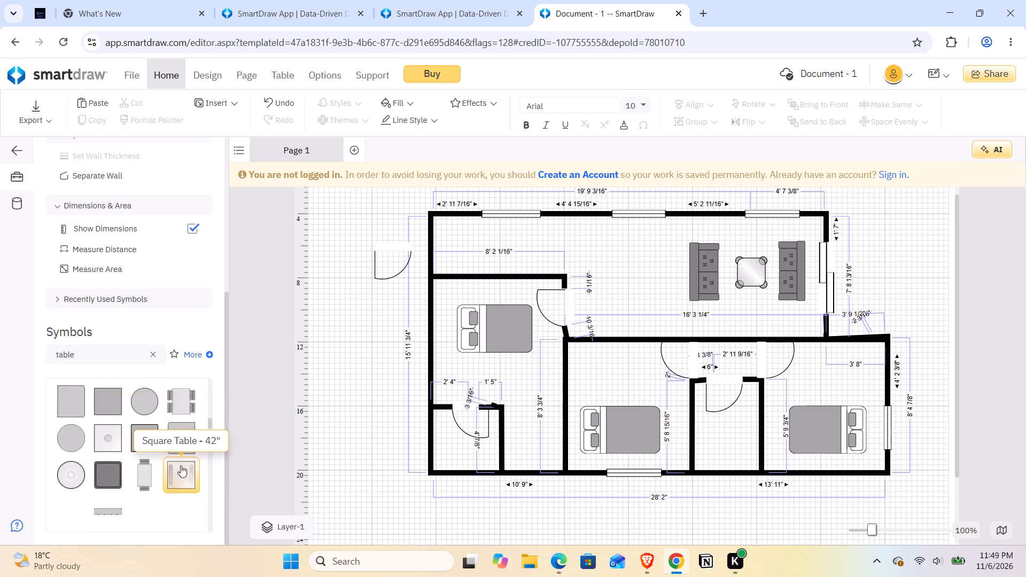
{"action": "scroll", "coordinate": [181, 465], "scroll_direction": "down", "scroll_amount": 2}
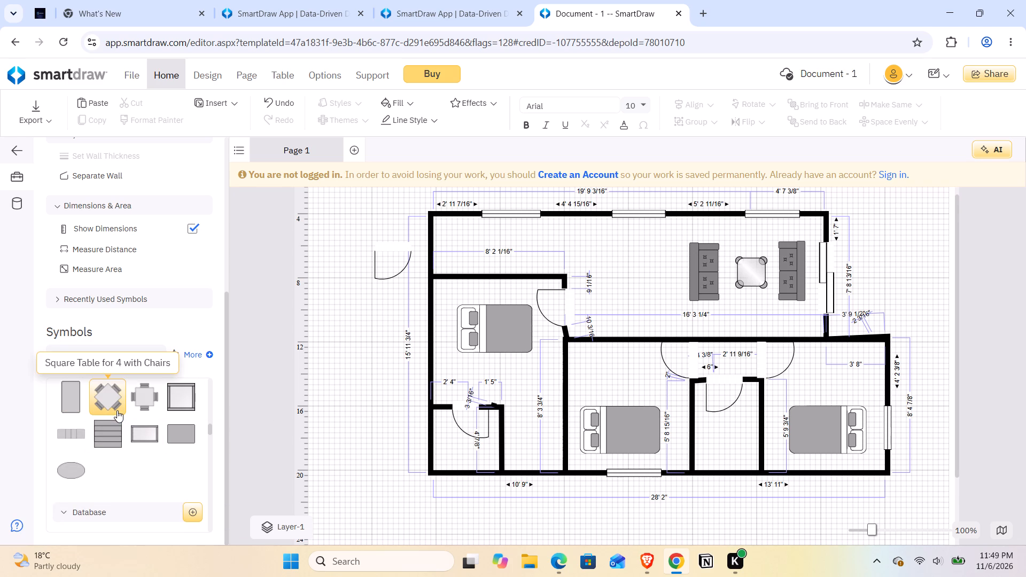
{"action": "scroll", "coordinate": [117, 410], "scroll_direction": "up", "scroll_amount": 3}
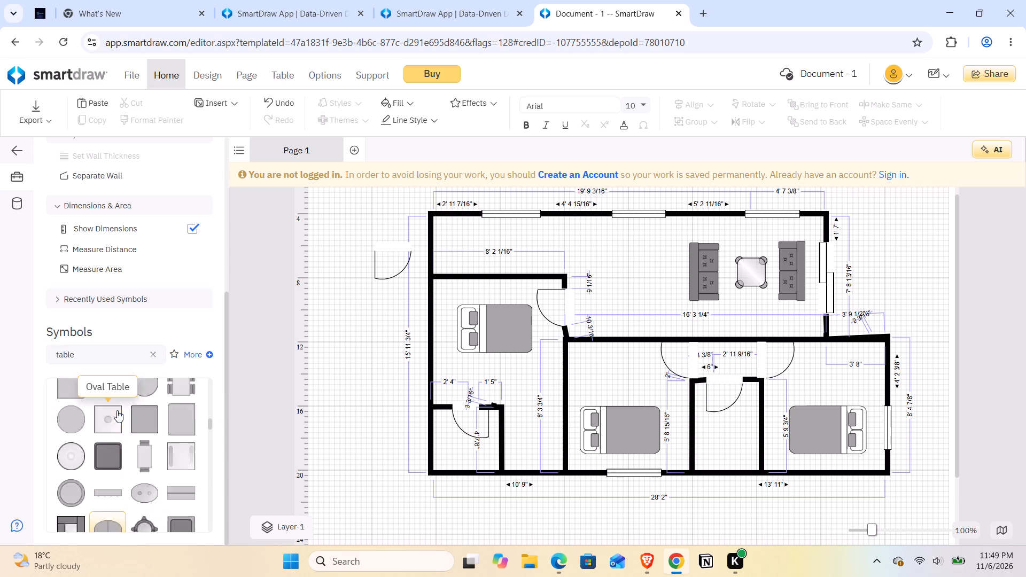
{"action": "scroll", "coordinate": [117, 410], "scroll_direction": "up", "scroll_amount": 1}
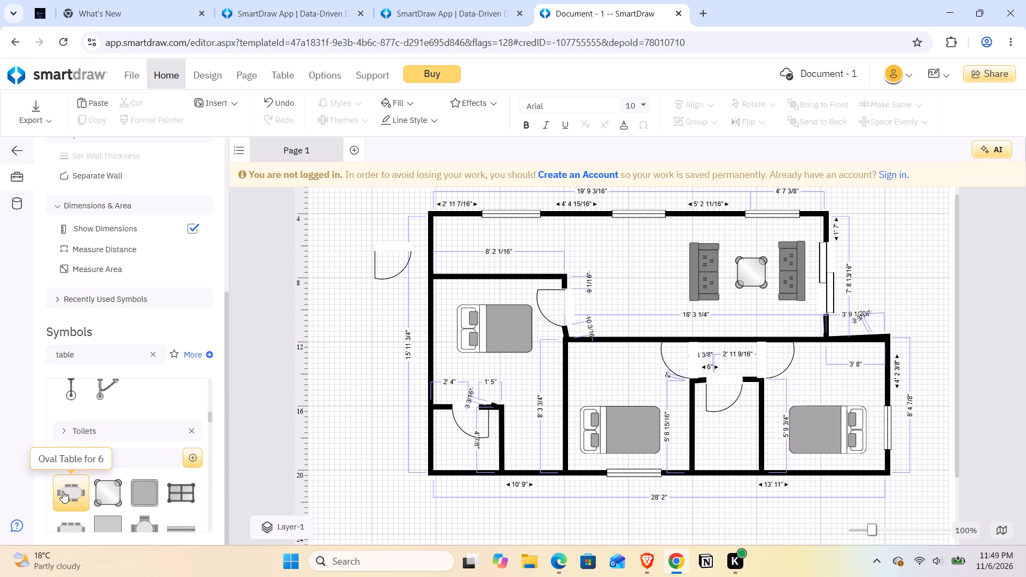
{"action": "scroll", "coordinate": [63, 491], "scroll_direction": "down", "scroll_amount": 1}
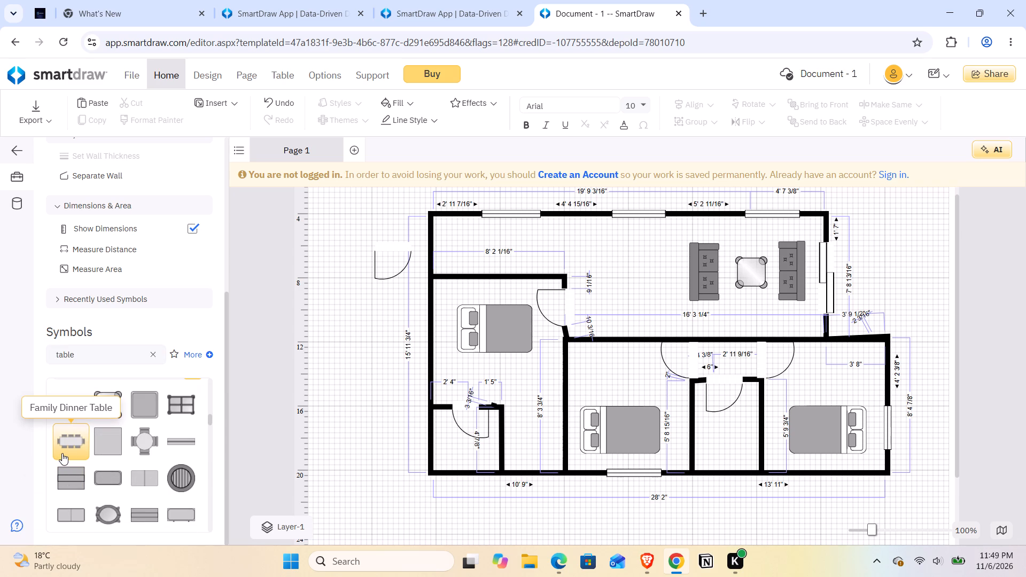
{"action": "scroll", "coordinate": [62, 453], "scroll_direction": "up", "scroll_amount": 1}
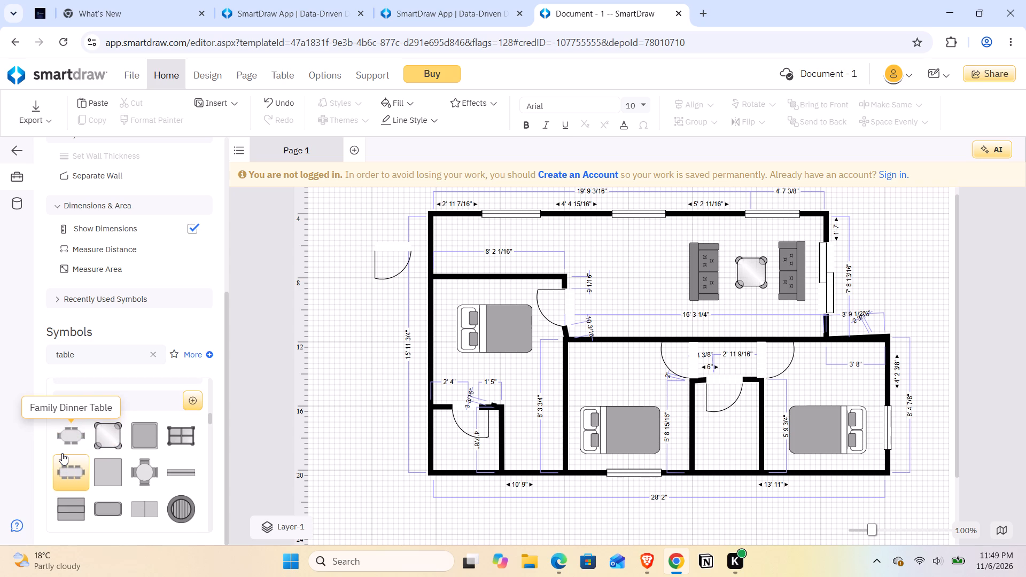
{"action": "scroll", "coordinate": [62, 453], "scroll_direction": "up", "scroll_amount": 1}
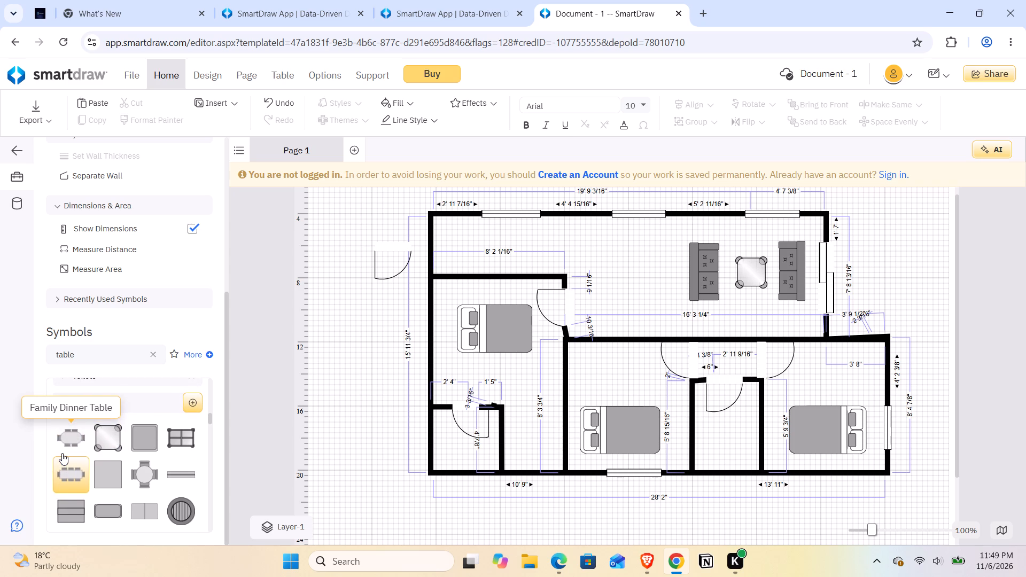
{"action": "scroll", "coordinate": [62, 453], "scroll_direction": "up", "scroll_amount": 1}
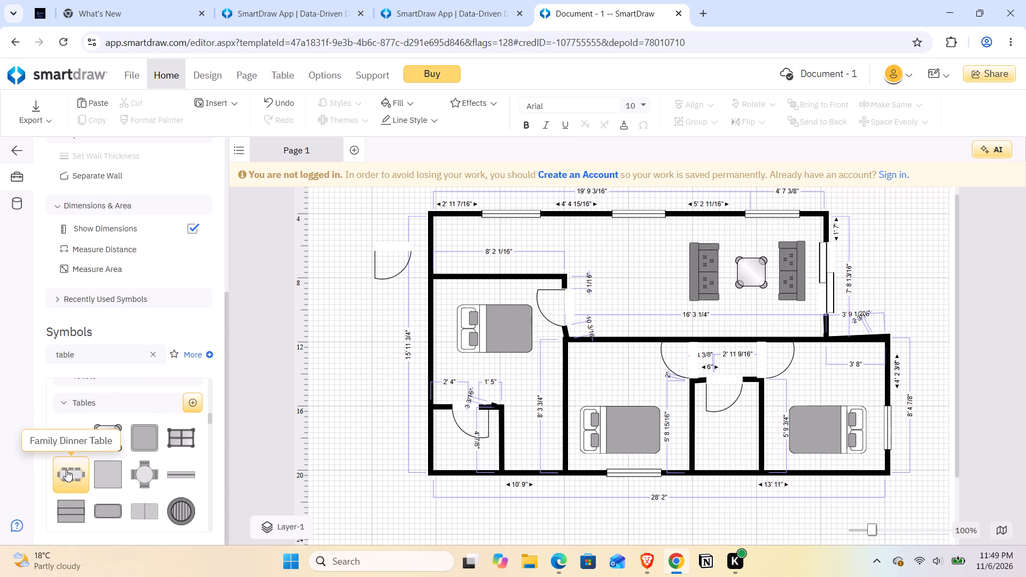
{"action": "left_click_drag", "start_coordinate": [66, 470], "coordinate": [362, 336]}
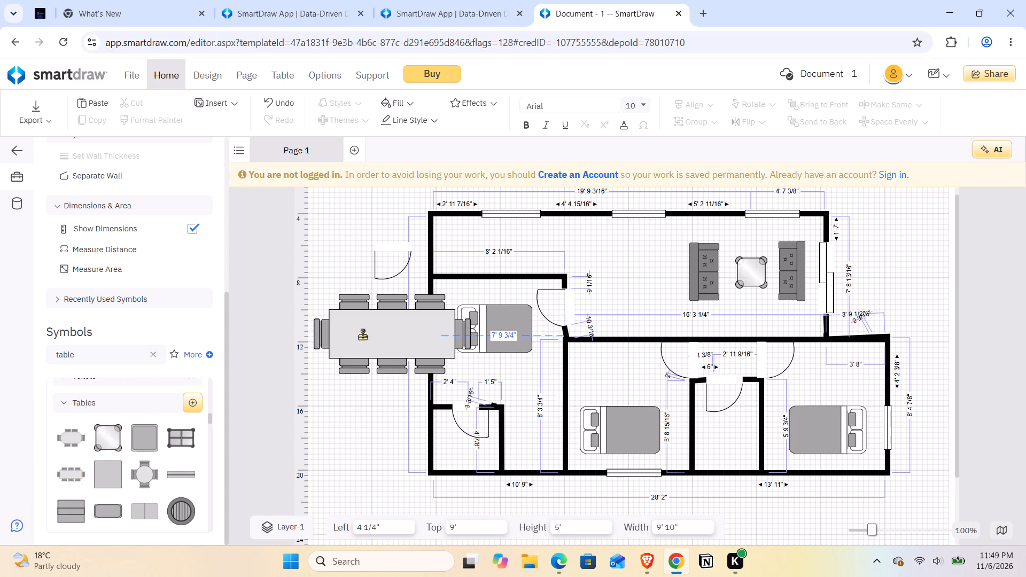
{"action": "left_click_drag", "start_coordinate": [362, 336], "coordinate": [608, 269]}
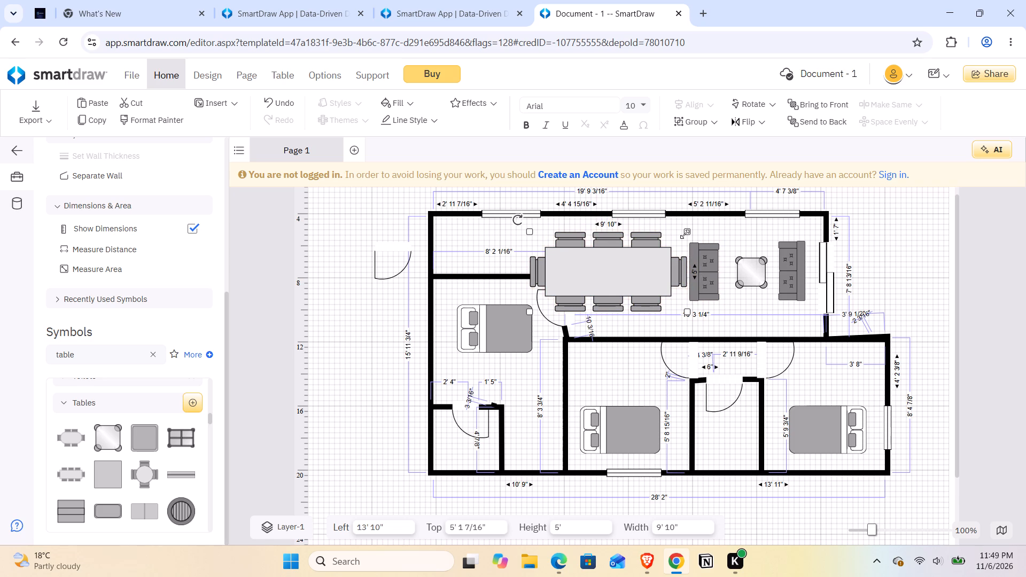
Shrink the dining table to about 4' 1/4" by 2' 1/2", positioned about 17' 3 3/4" from the left and 6' 8 1/8" from the top.
{"action": "left_click_drag", "start_coordinate": [685, 234], "coordinate": [634, 254]}
{"action": "left_click_drag", "start_coordinate": [575, 286], "coordinate": [602, 271]}
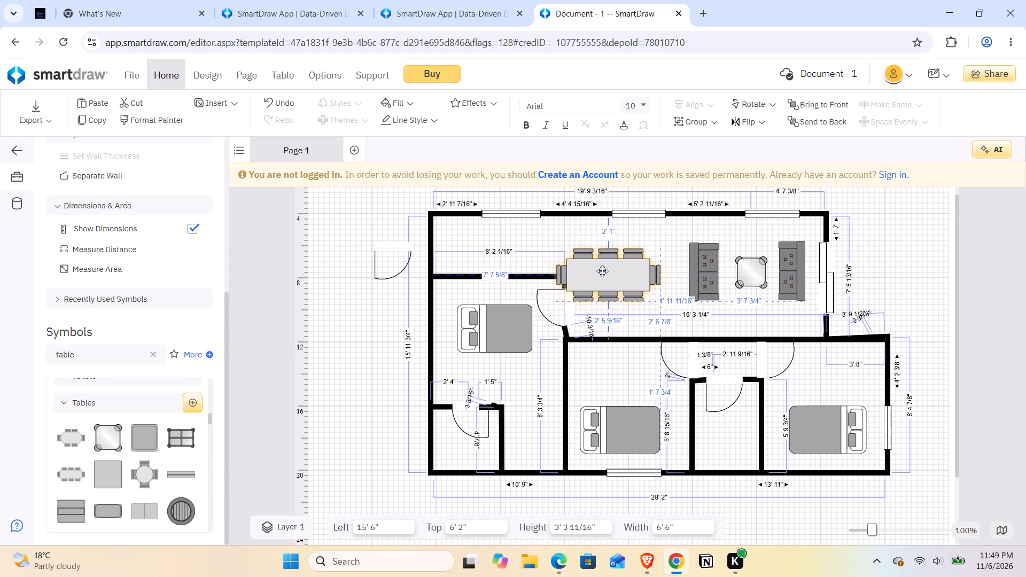
{"action": "left_click_drag", "start_coordinate": [602, 271], "coordinate": [608, 267]}
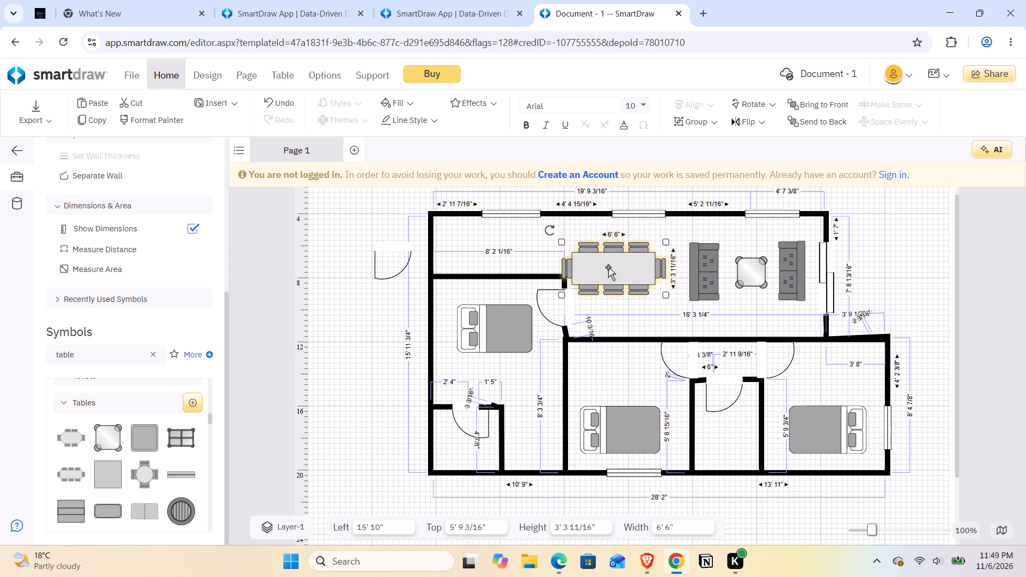
{"action": "left_click_drag", "start_coordinate": [561, 240], "coordinate": [579, 241]}
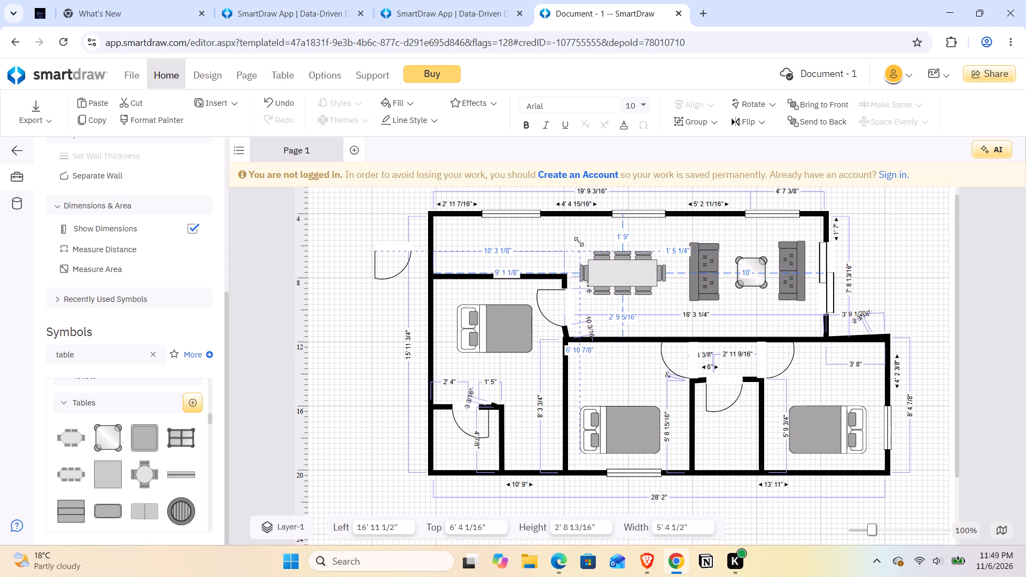
{"action": "left_click_drag", "start_coordinate": [579, 241], "coordinate": [590, 246]}
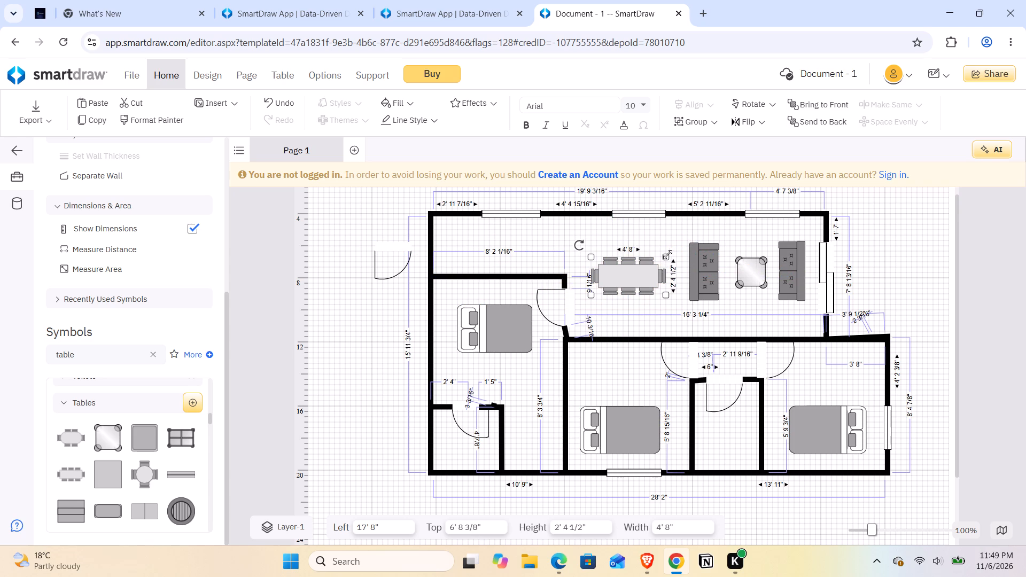
{"action": "left_click_drag", "start_coordinate": [665, 254], "coordinate": [659, 255]}
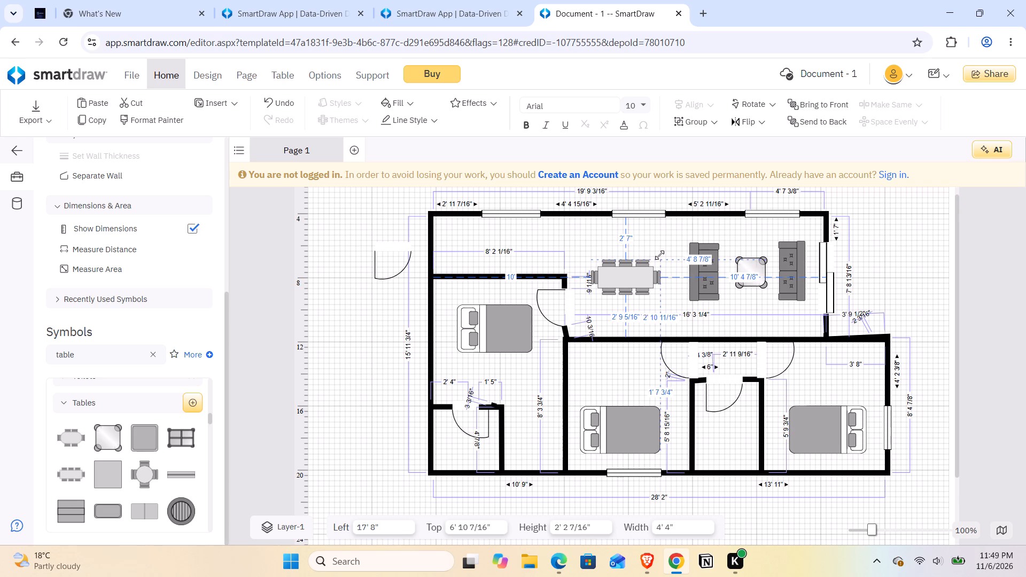
{"action": "left_click_drag", "start_coordinate": [659, 255], "coordinate": [659, 255]}
{"action": "left_click_drag", "start_coordinate": [628, 276], "coordinate": [626, 274]}
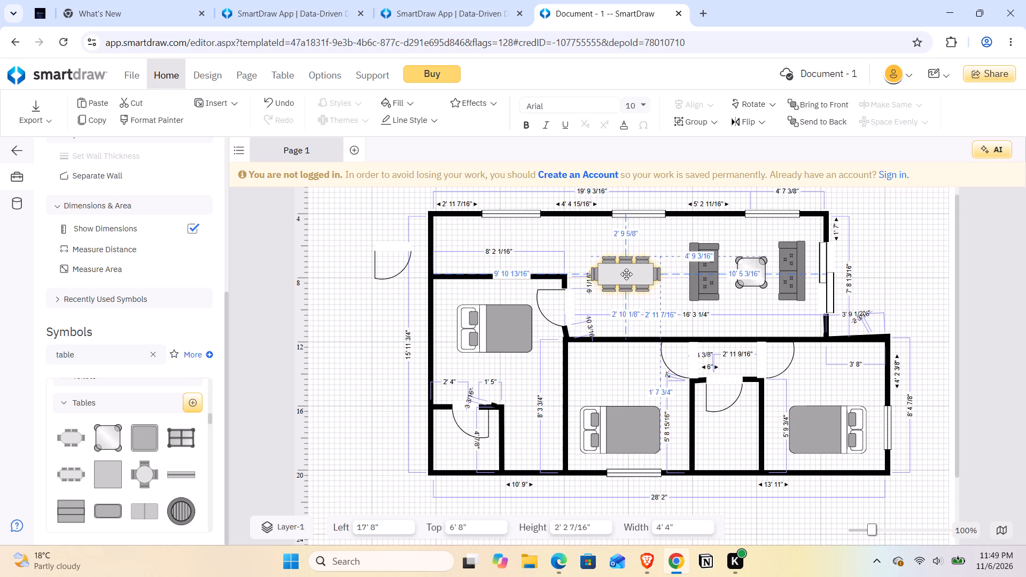
{"action": "left_click_drag", "start_coordinate": [626, 274], "coordinate": [624, 271]}
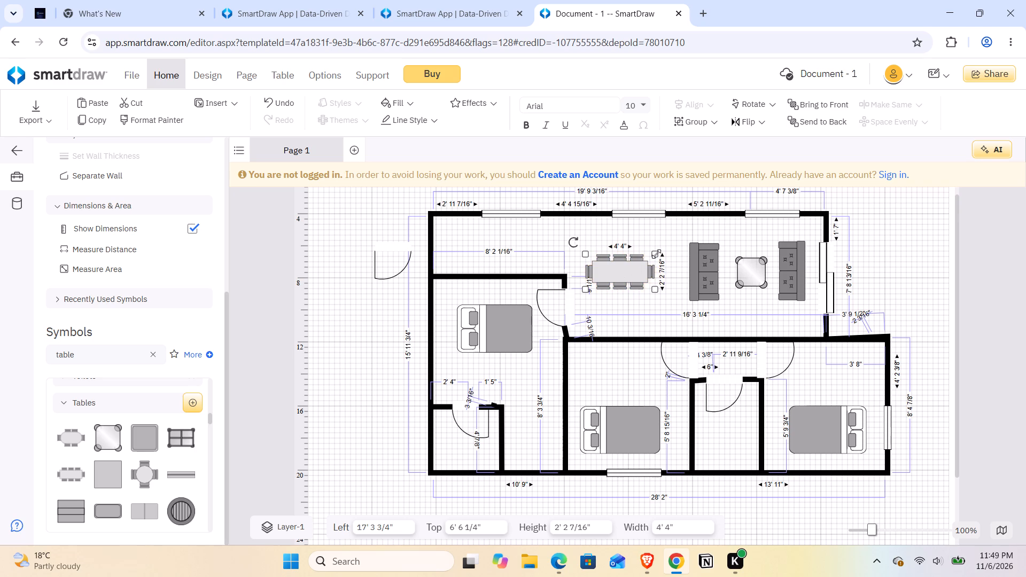
{"action": "left_click_drag", "start_coordinate": [656, 254], "coordinate": [650, 254]}
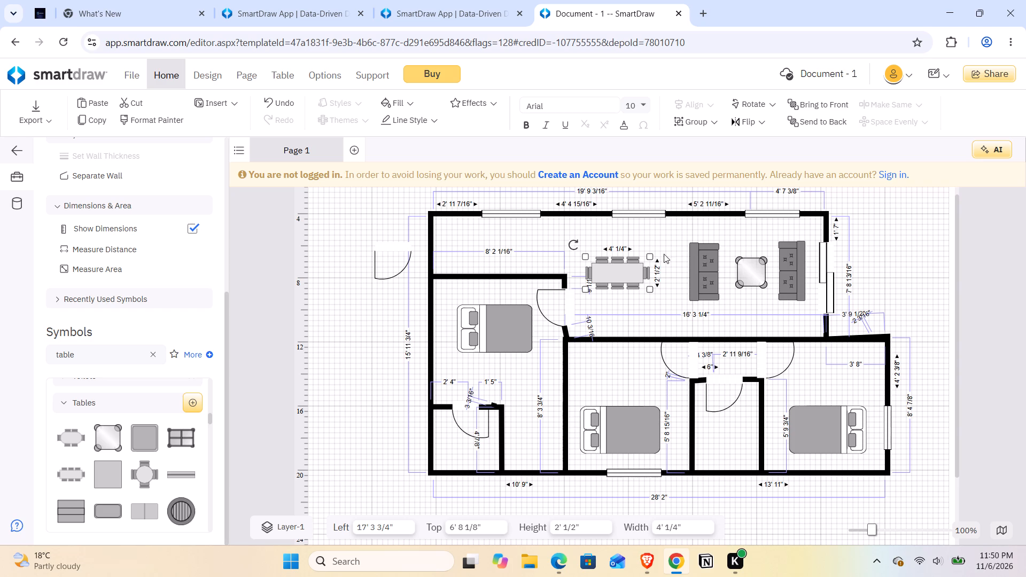
Shorten the loveseat nearest the dining table to about 3' 5 7/16" from its upper end.
{"action": "left_click", "coordinate": [707, 266]}
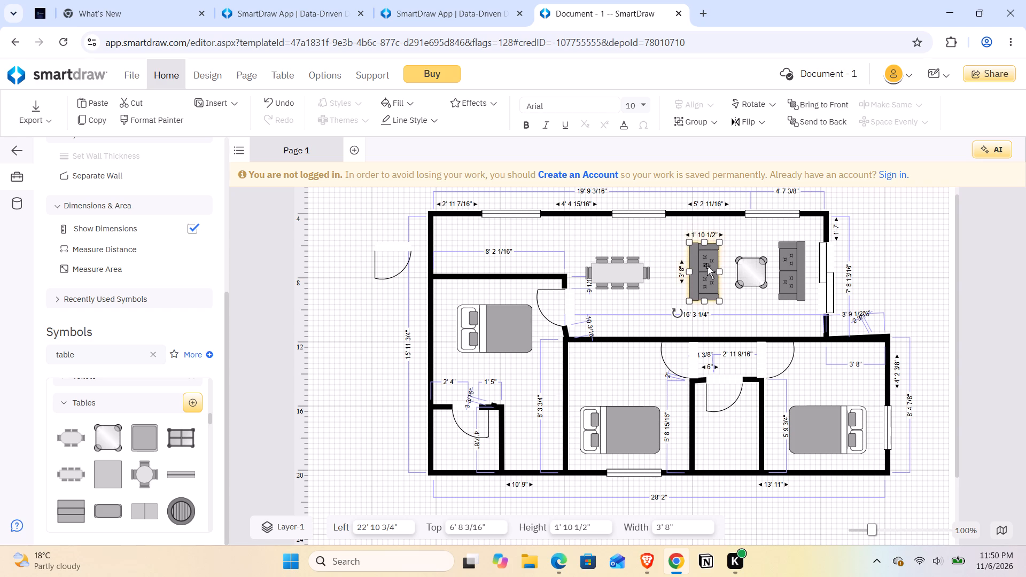
{"action": "left_click", "coordinate": [703, 241]}
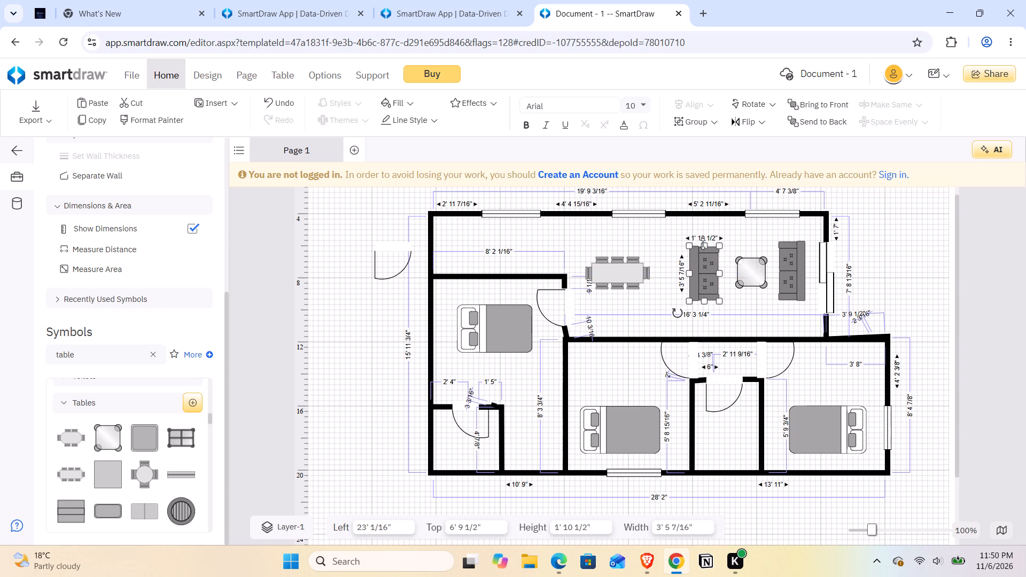
Move the dining table closer to the loveseats, about 17' 11 3/4" from the left and 6' 8" from the top.
{"action": "left_click", "coordinate": [619, 267]}
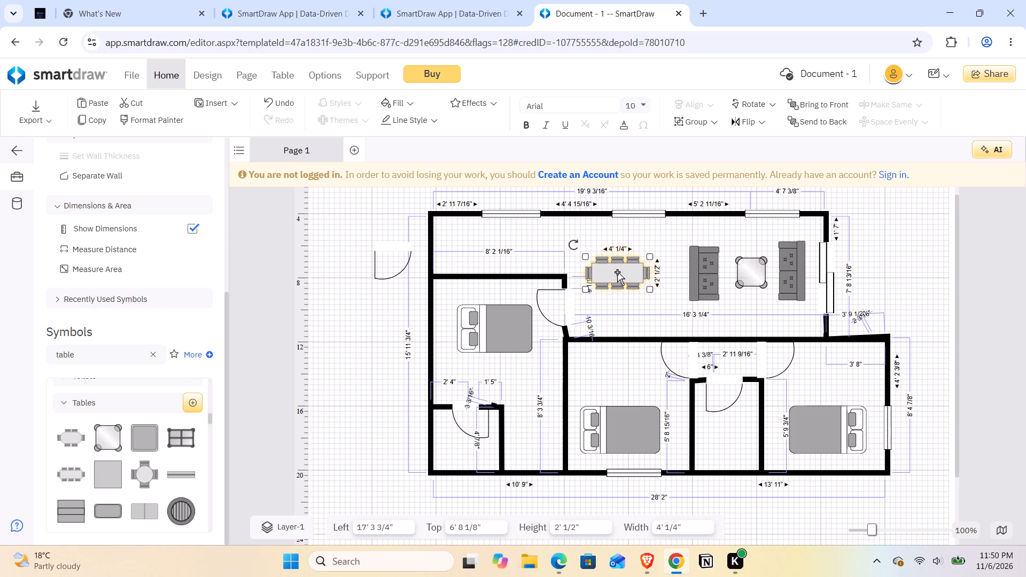
{"action": "left_click_drag", "start_coordinate": [616, 274], "coordinate": [622, 274]}
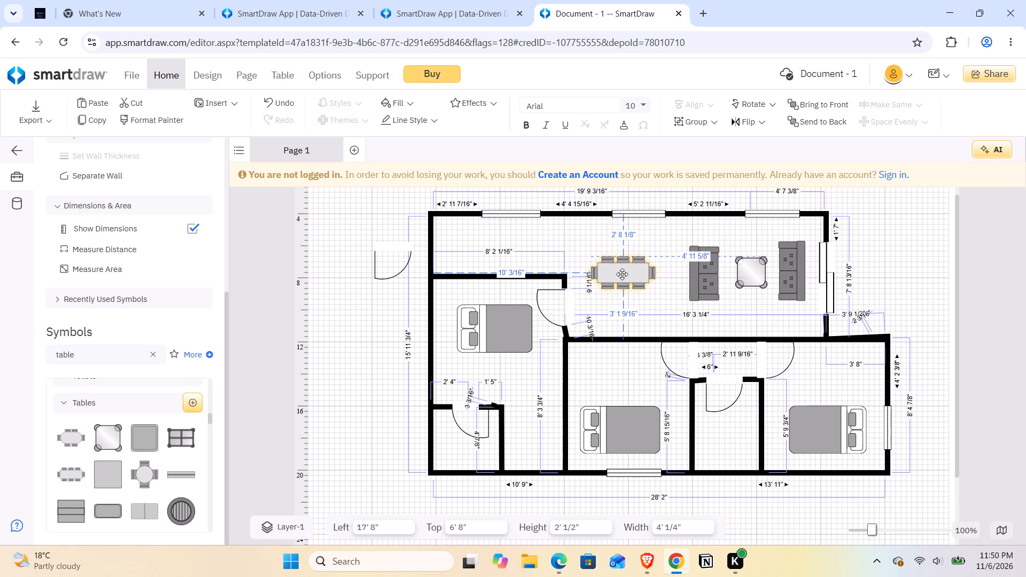
{"action": "left_click_drag", "start_coordinate": [622, 274], "coordinate": [624, 274]}
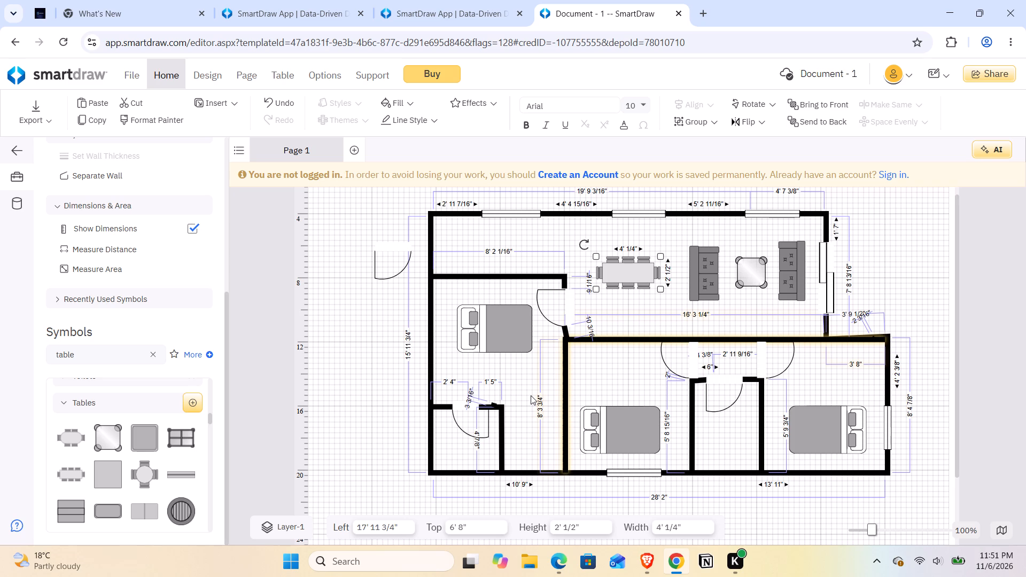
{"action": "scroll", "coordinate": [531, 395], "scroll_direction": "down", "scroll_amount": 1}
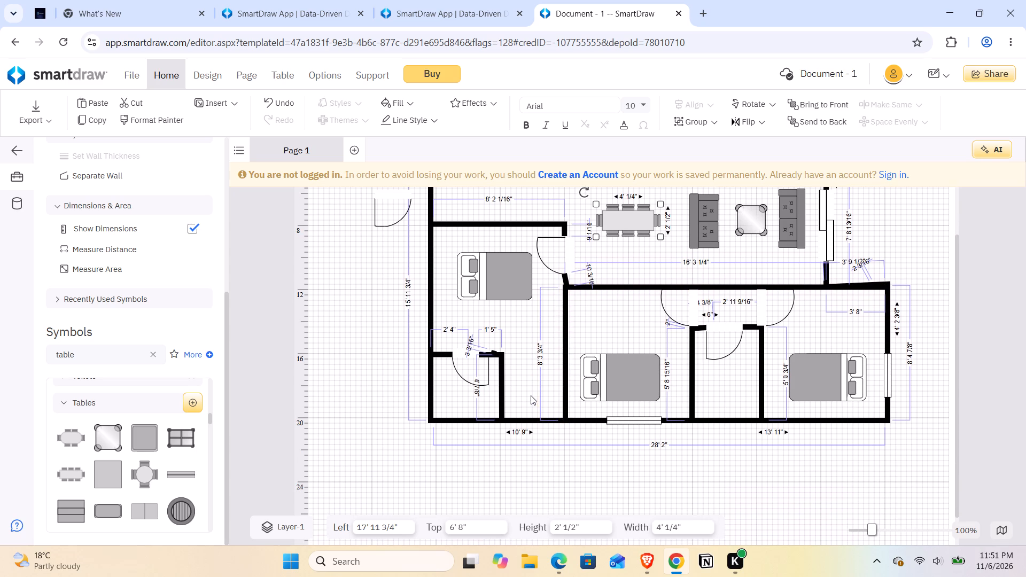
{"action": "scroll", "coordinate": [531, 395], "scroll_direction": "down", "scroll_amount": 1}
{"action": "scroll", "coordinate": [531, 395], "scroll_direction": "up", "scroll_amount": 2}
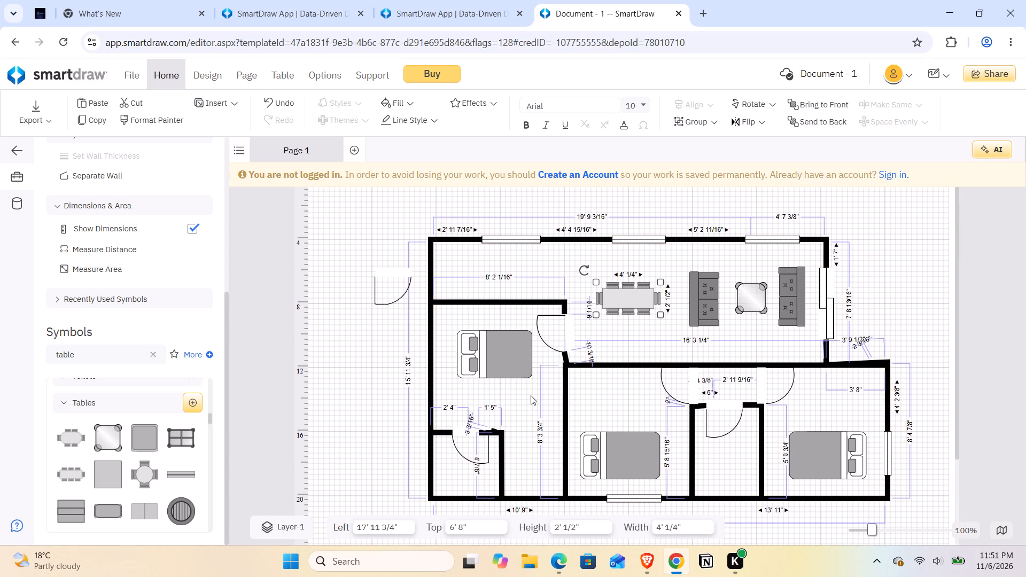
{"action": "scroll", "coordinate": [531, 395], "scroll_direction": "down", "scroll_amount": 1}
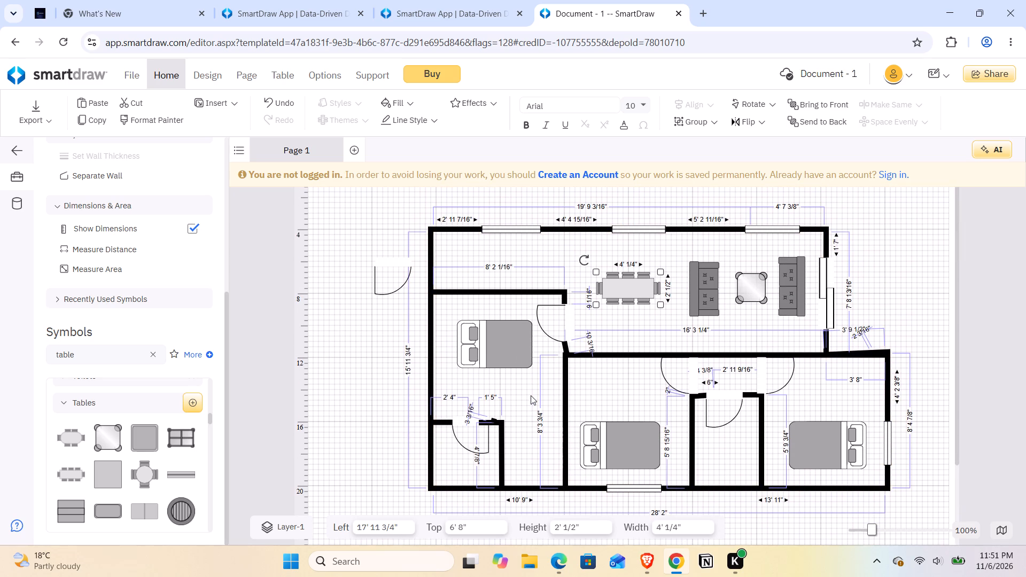
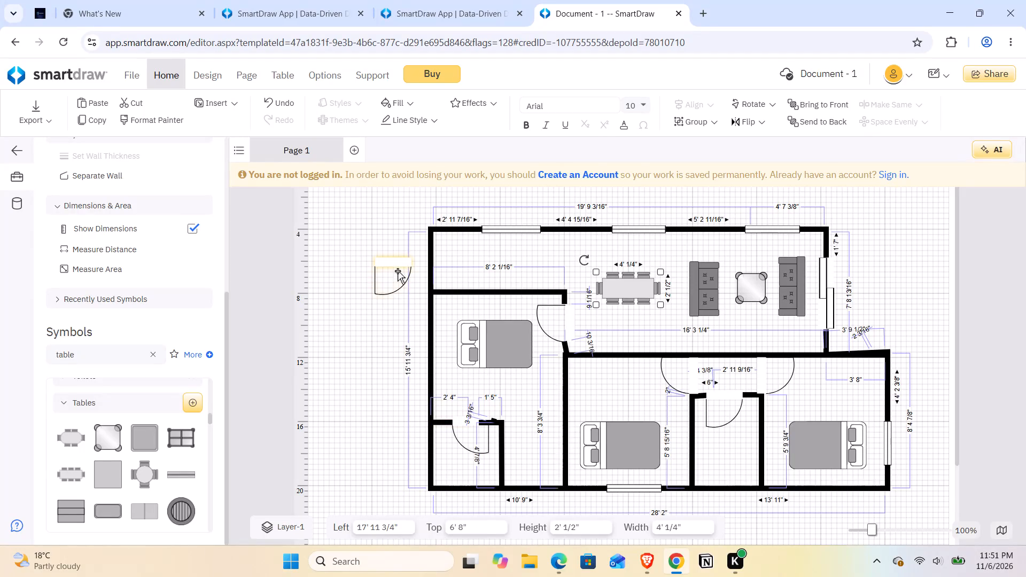
Move the spare 28" door into the upper room's west exterior wall, about 88 1/2" from the left and 60 1/2" from the top.
{"action": "left_click", "coordinate": [386, 278]}
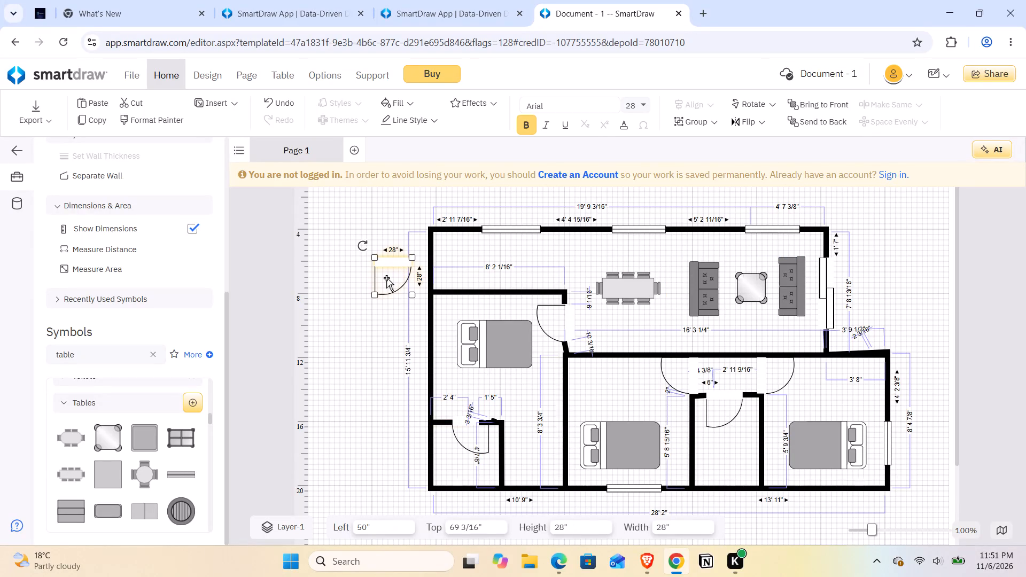
{"action": "left_click_drag", "start_coordinate": [386, 278], "coordinate": [416, 266]}
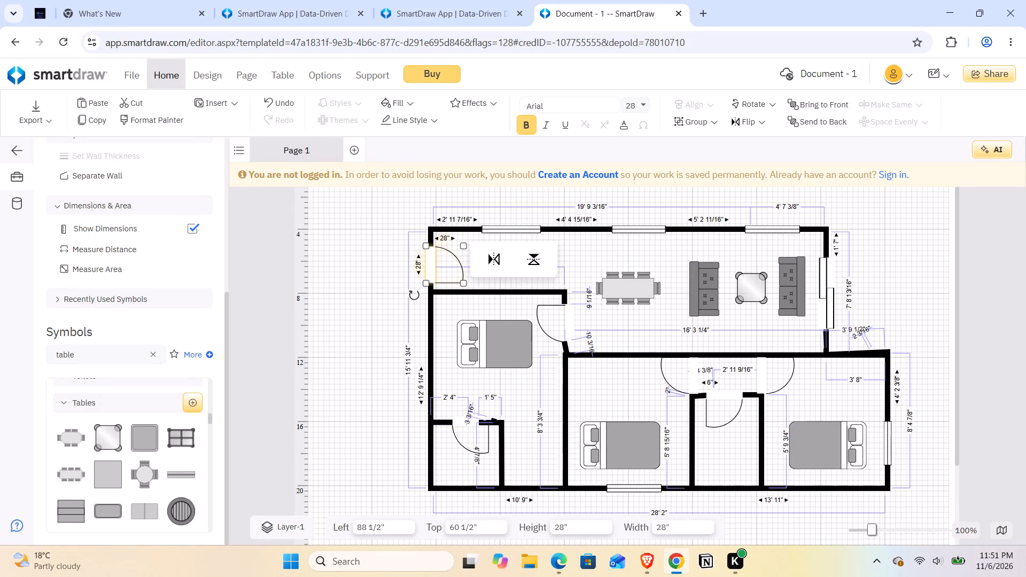
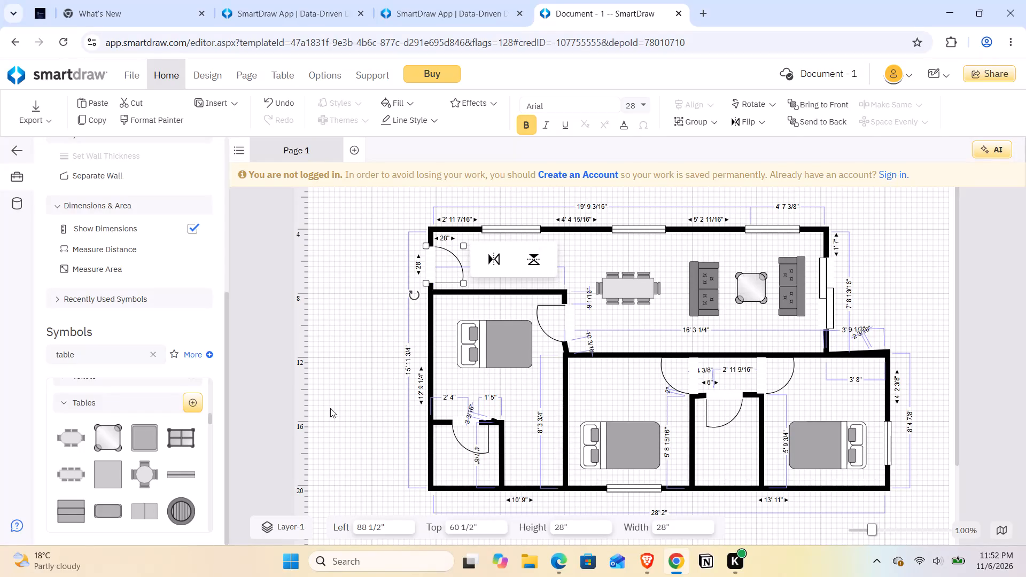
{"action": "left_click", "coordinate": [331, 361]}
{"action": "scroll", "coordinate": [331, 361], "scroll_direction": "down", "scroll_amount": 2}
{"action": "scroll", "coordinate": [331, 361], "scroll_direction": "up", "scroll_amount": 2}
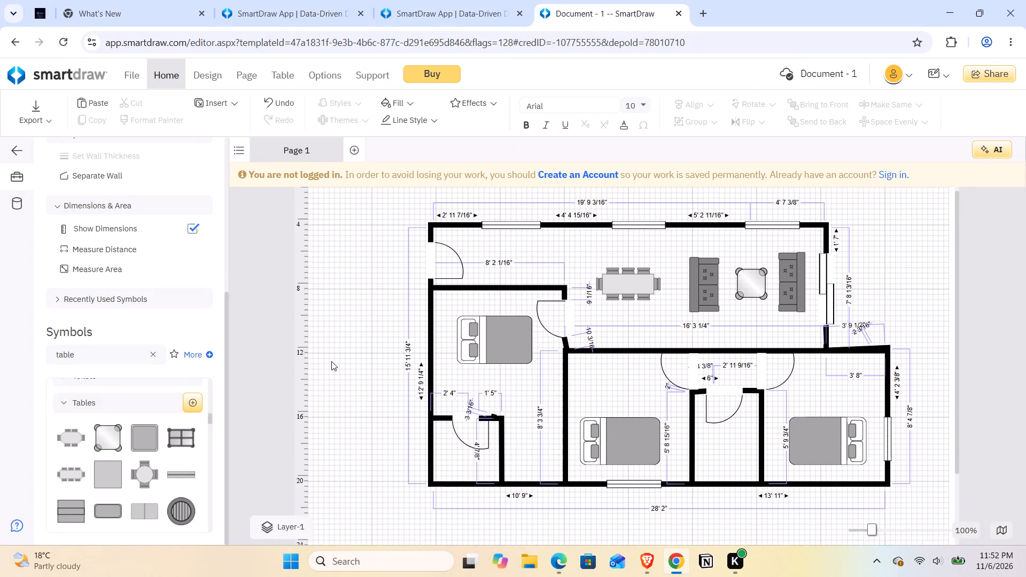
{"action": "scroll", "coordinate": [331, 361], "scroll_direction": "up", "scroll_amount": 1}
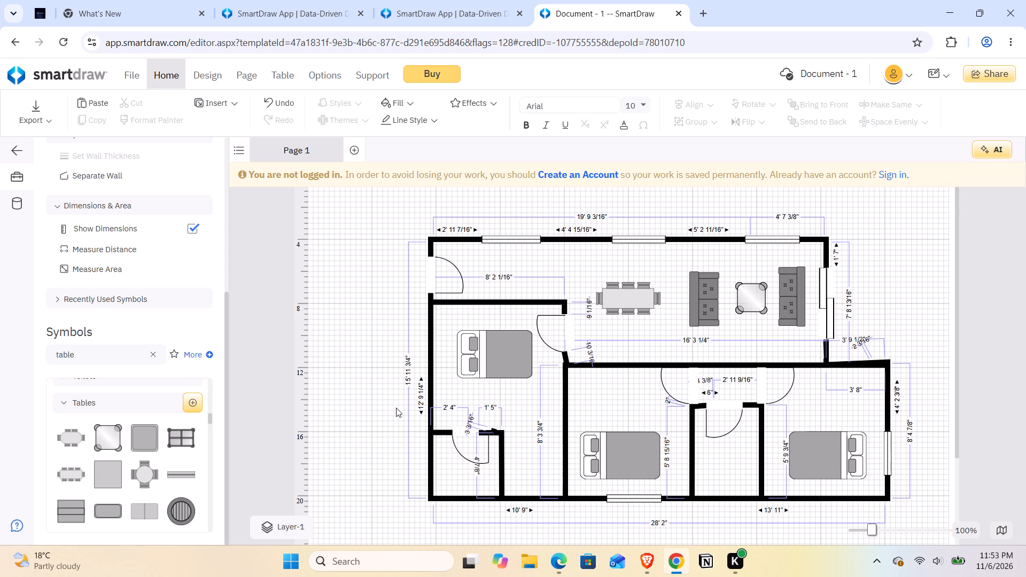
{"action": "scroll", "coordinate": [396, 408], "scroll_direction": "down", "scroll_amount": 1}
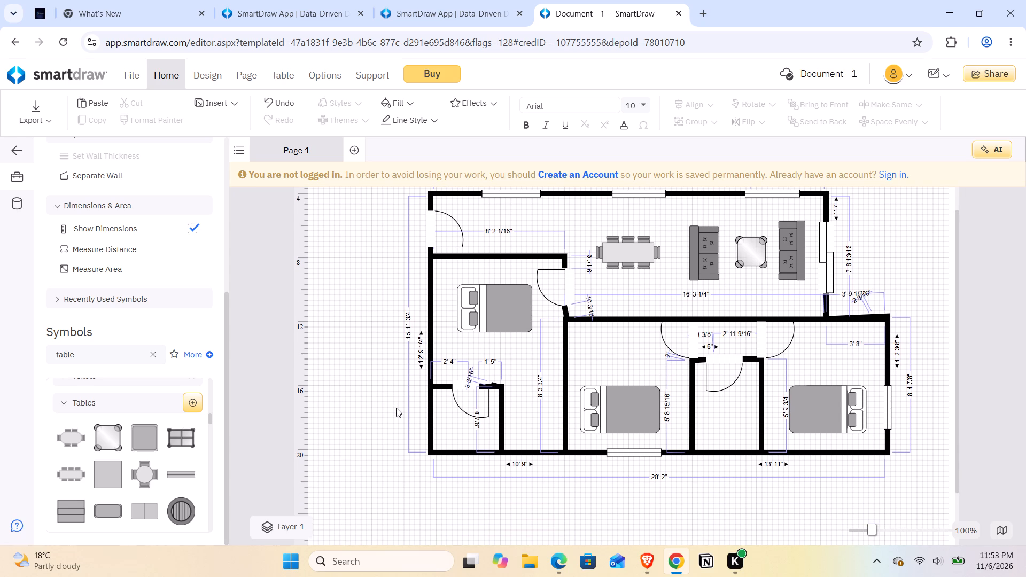